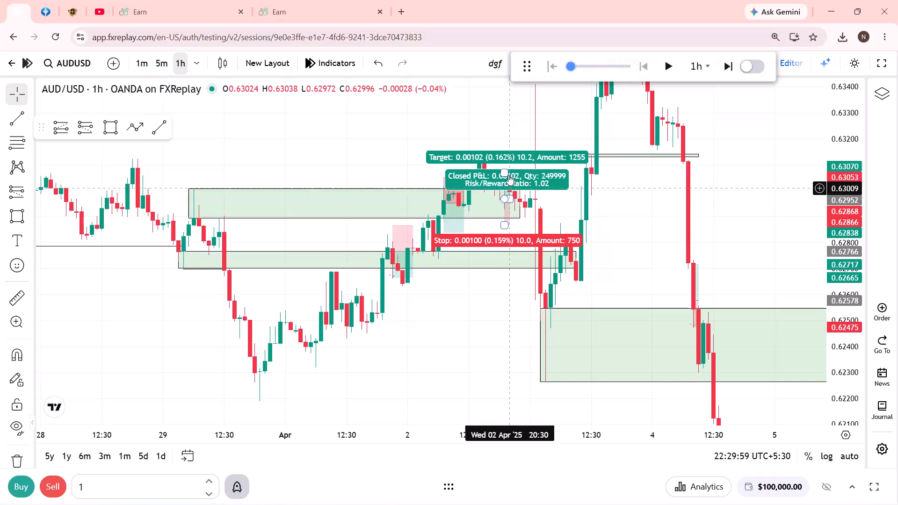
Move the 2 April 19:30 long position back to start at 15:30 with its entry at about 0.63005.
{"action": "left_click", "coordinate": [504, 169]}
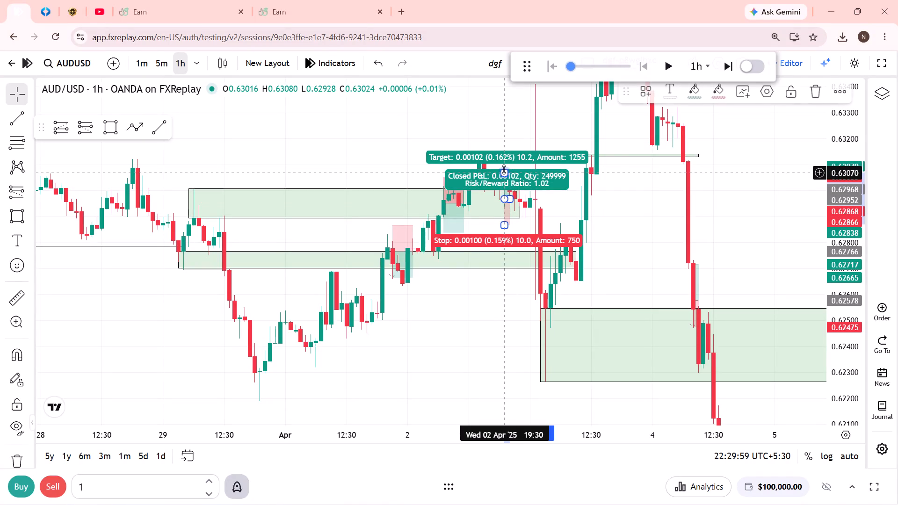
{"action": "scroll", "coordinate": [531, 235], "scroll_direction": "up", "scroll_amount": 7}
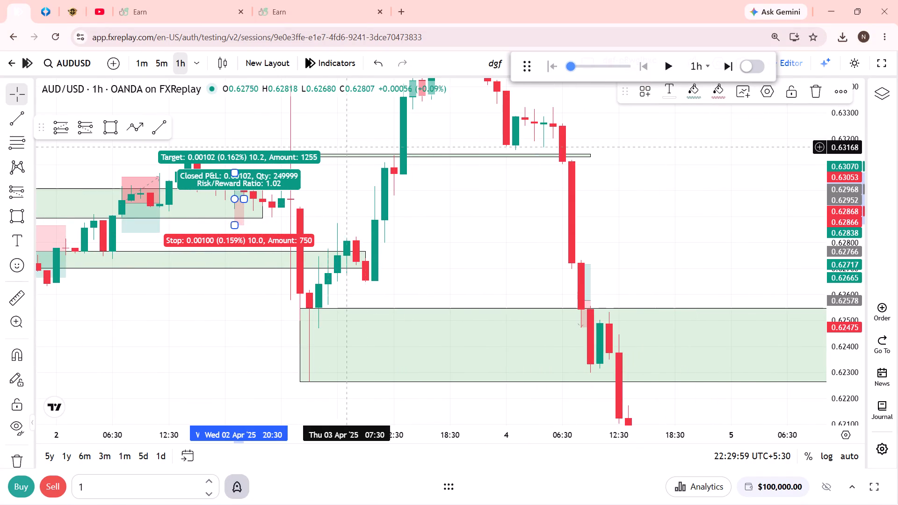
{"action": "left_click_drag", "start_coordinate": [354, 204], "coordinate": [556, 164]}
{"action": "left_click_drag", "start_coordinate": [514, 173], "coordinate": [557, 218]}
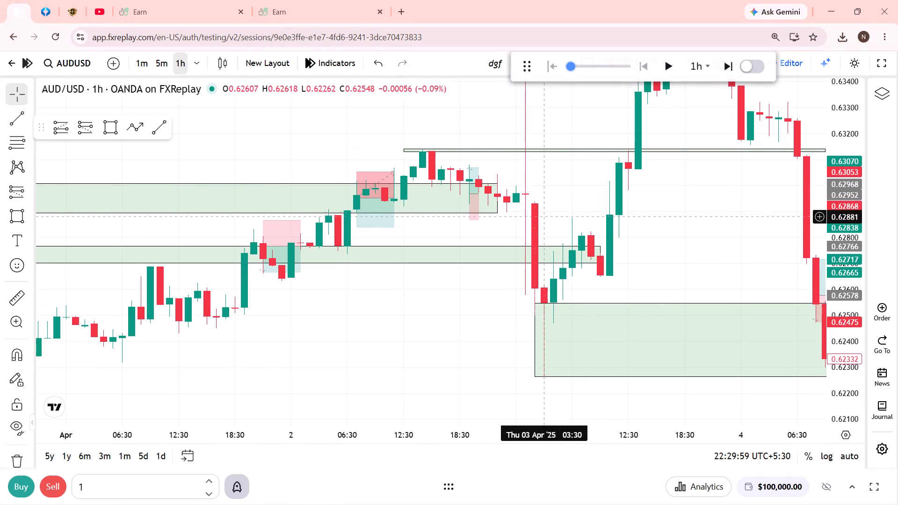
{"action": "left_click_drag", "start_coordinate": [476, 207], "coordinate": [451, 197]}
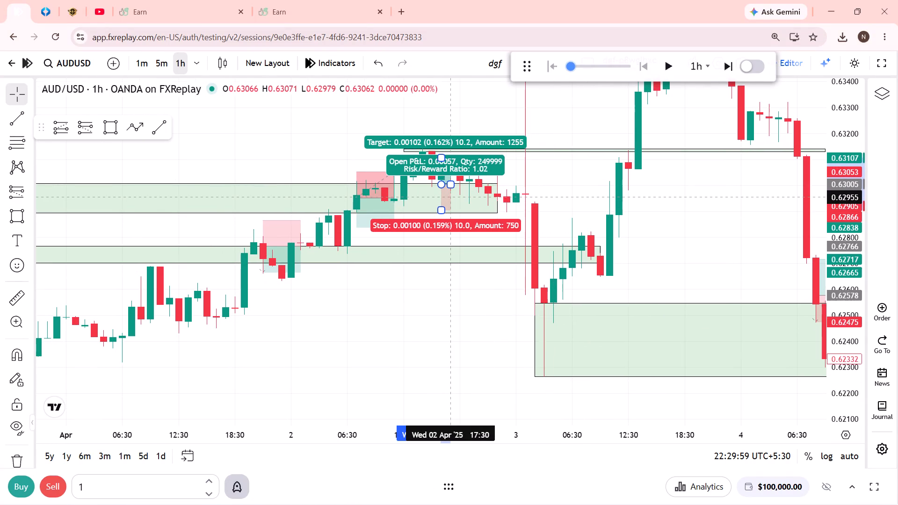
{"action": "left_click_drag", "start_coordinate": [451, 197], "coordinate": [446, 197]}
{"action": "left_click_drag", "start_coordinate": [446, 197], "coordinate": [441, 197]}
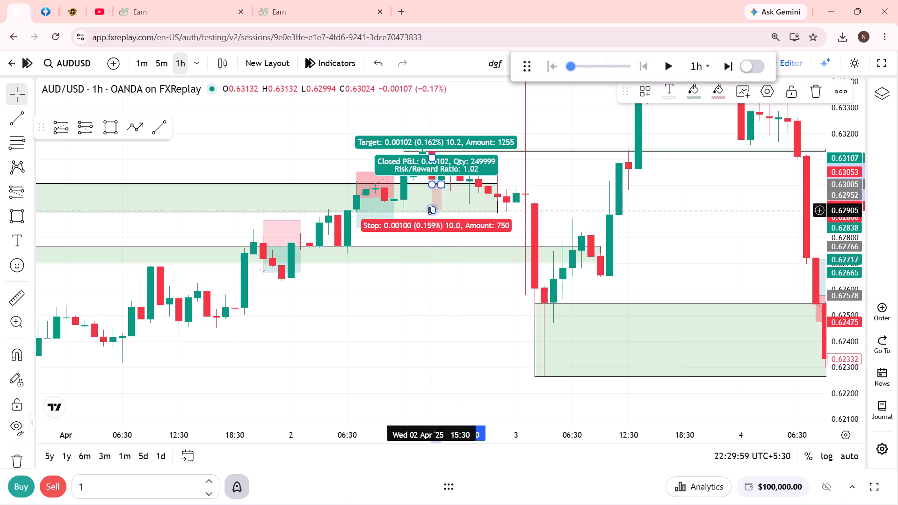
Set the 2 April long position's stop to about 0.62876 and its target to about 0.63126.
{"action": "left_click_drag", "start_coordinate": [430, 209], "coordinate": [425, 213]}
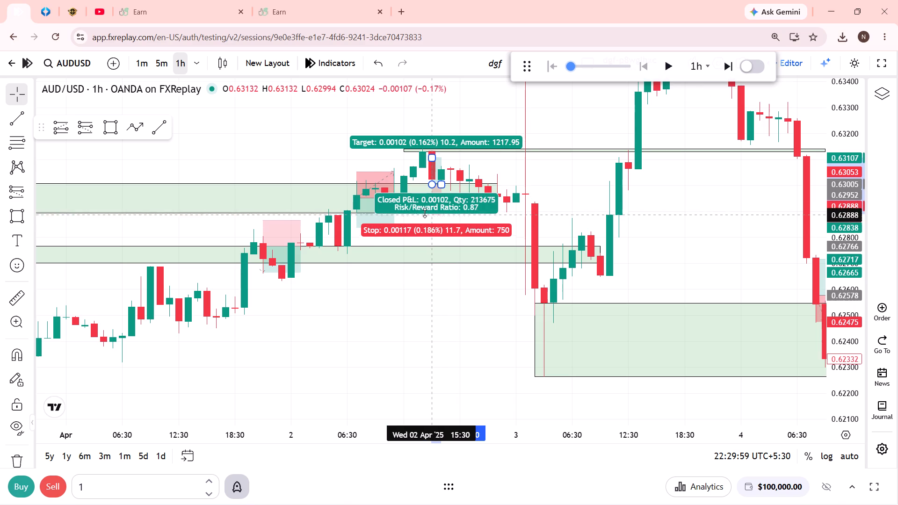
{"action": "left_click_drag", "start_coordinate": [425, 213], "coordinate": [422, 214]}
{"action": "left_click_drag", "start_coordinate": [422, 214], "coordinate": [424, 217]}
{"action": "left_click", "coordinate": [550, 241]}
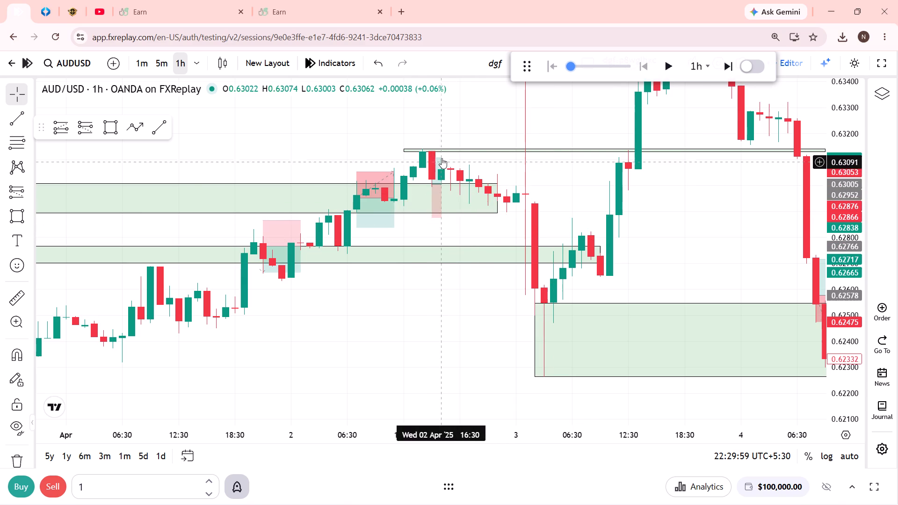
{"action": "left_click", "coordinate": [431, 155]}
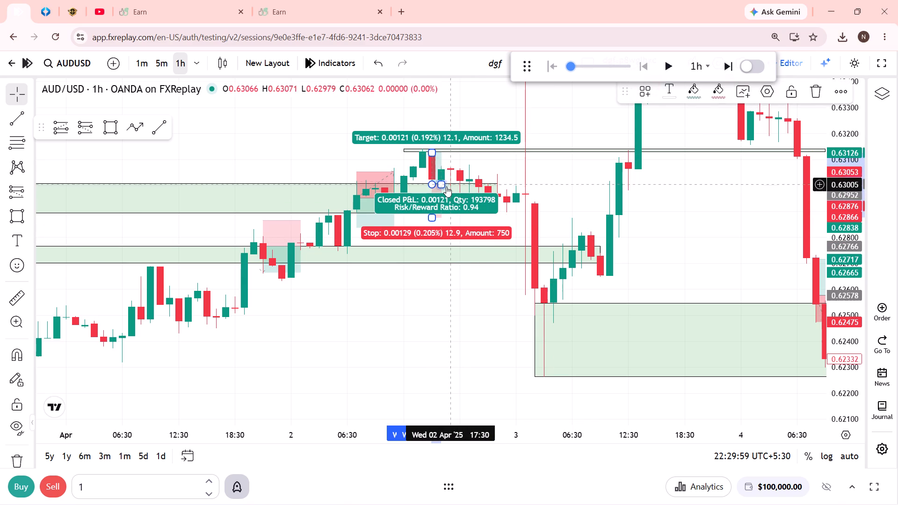
Extend the 2 April long position's end time to 3 April 00:30.
{"action": "left_click_drag", "start_coordinate": [442, 185], "coordinate": [515, 190]}
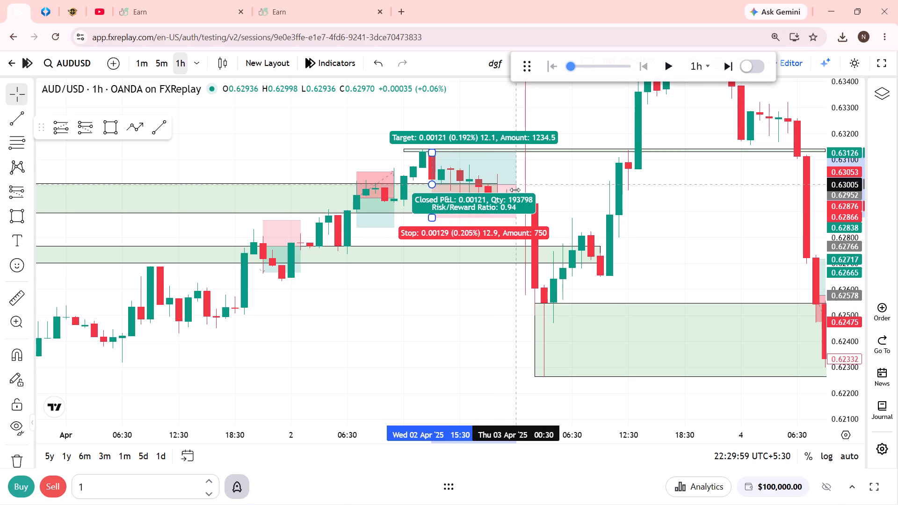
{"action": "left_click_drag", "start_coordinate": [515, 190], "coordinate": [521, 190]}
{"action": "left_click", "coordinate": [561, 187]}
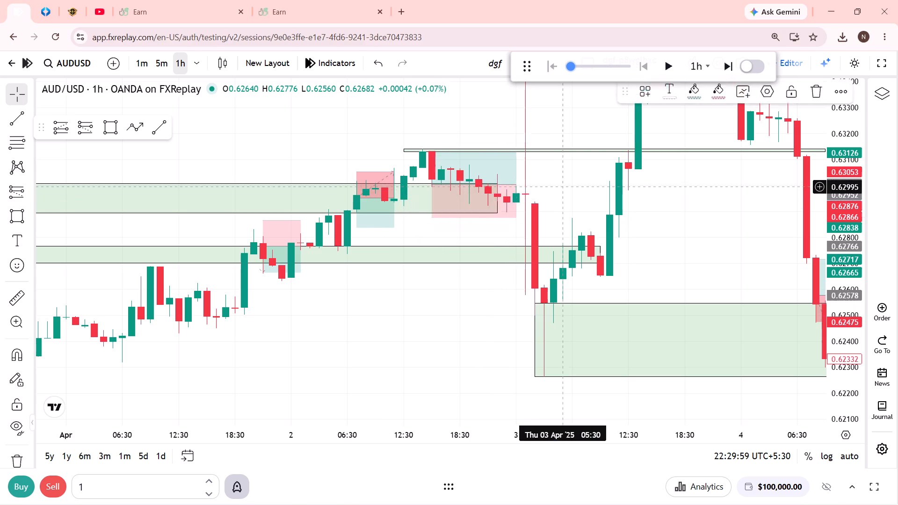
Switch the AUD/USD chart to the 5-minute timeframe at the 2 April long position.
{"action": "left_click", "coordinate": [167, 64]}
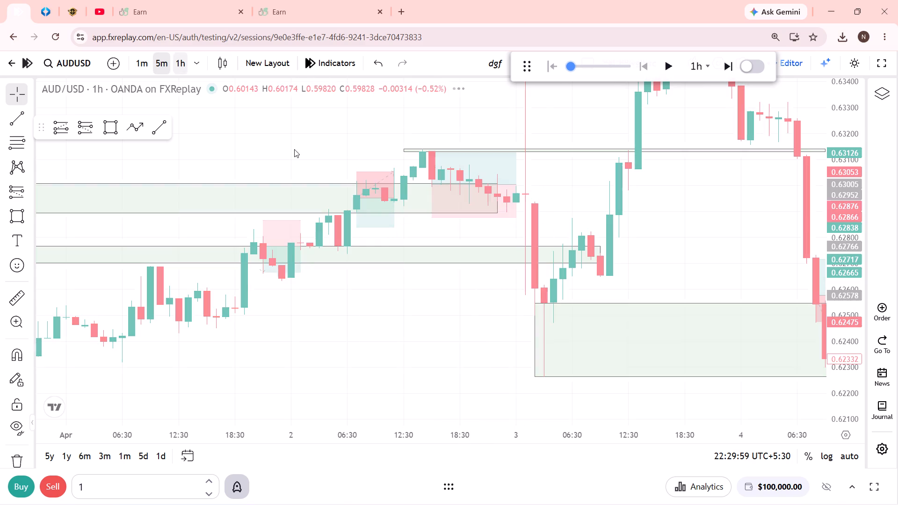
{"action": "scroll", "coordinate": [490, 265], "scroll_direction": "down", "scroll_amount": 19}
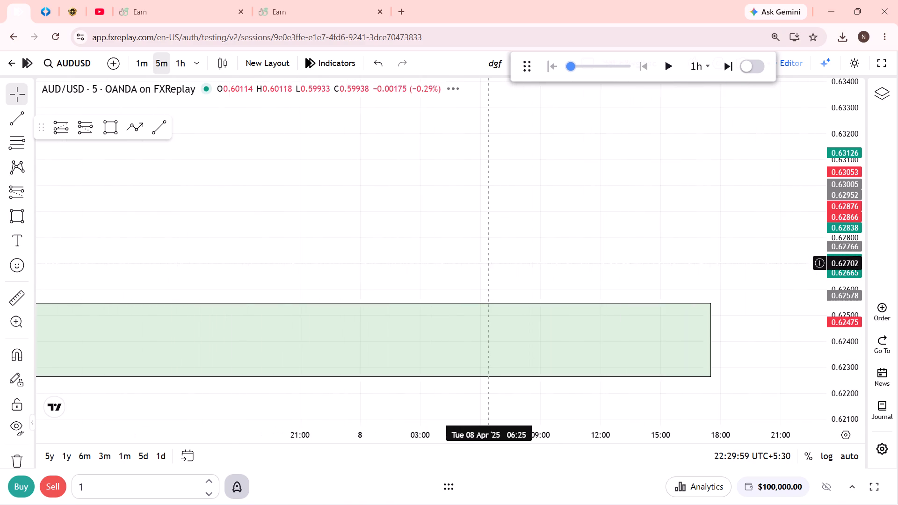
{"action": "scroll", "coordinate": [488, 263], "scroll_direction": "down", "scroll_amount": 19}
{"action": "scroll", "coordinate": [496, 256], "scroll_direction": "down", "scroll_amount": 12}
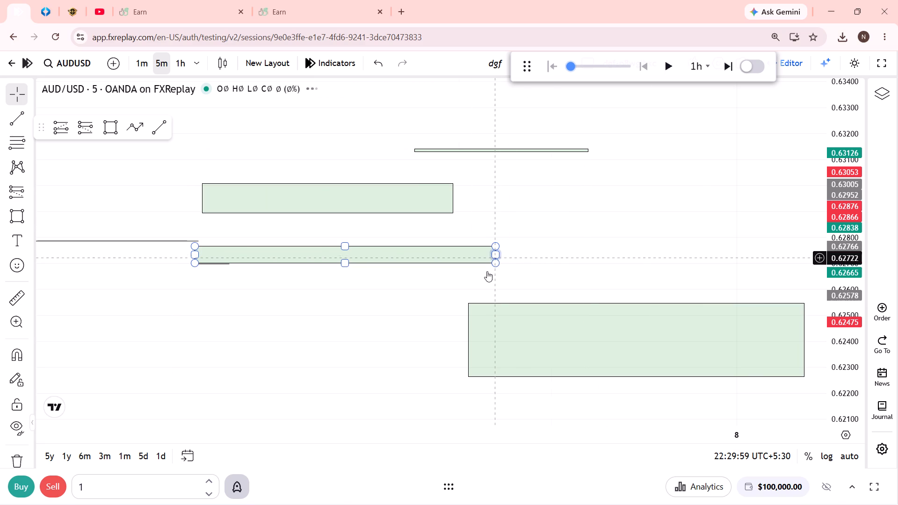
{"action": "left_click_drag", "start_coordinate": [360, 325], "coordinate": [654, 382]}
{"action": "scroll", "coordinate": [581, 353], "scroll_direction": "up", "scroll_amount": 12}
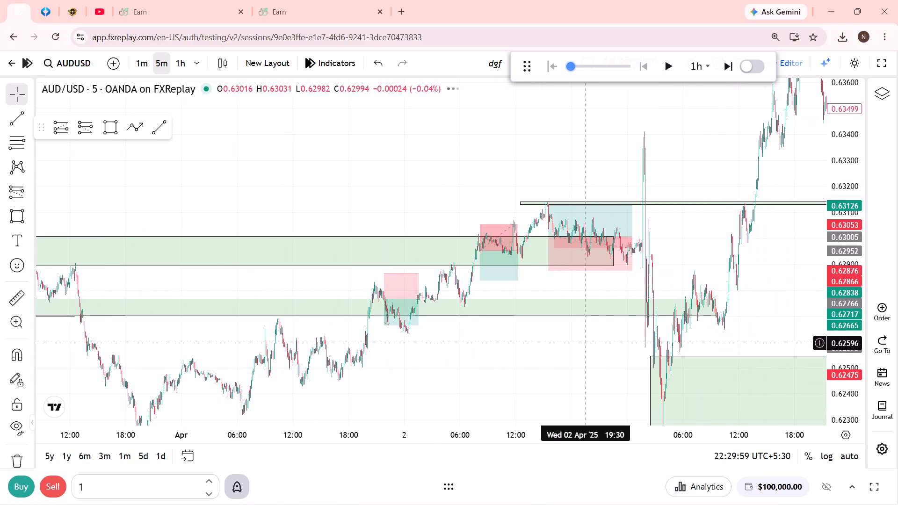
{"action": "left_click_drag", "start_coordinate": [683, 262], "coordinate": [811, 225]}
{"action": "scroll", "coordinate": [720, 298], "scroll_direction": "up", "scroll_amount": 6}
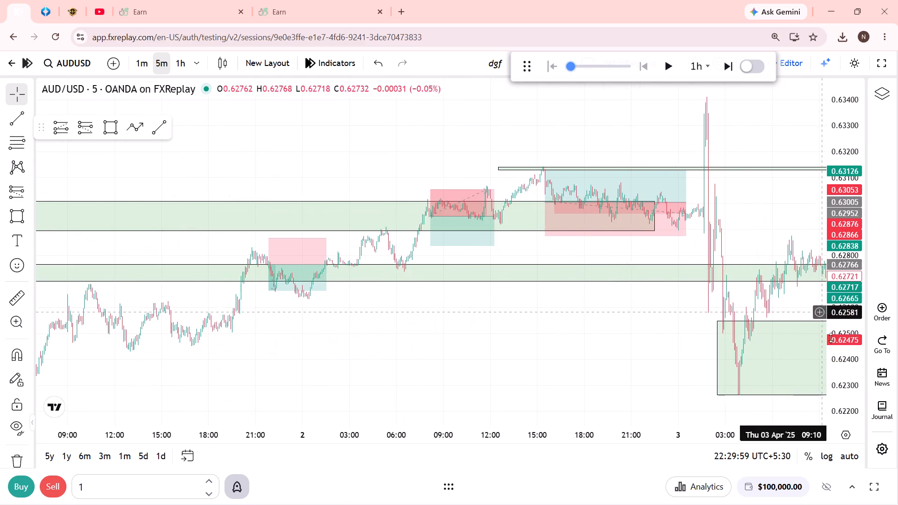
{"action": "left_click_drag", "start_coordinate": [849, 364], "coordinate": [844, 133]}
{"action": "left_click_drag", "start_coordinate": [775, 154], "coordinate": [816, 312]}
{"action": "scroll", "coordinate": [800, 324], "scroll_direction": "up", "scroll_amount": 7}
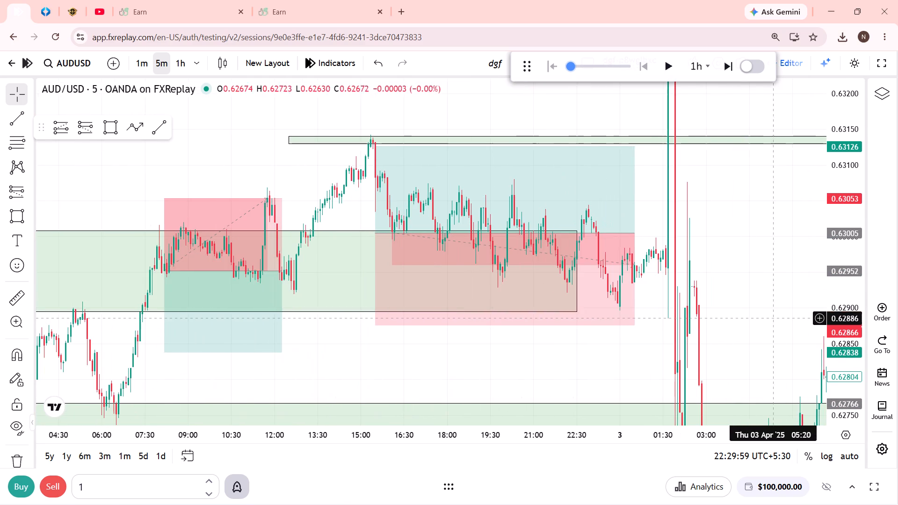
Move the 2 April long position to start at 16:45 with its entry at about 0.63058.
{"action": "left_click_drag", "start_coordinate": [440, 267], "coordinate": [462, 265]}
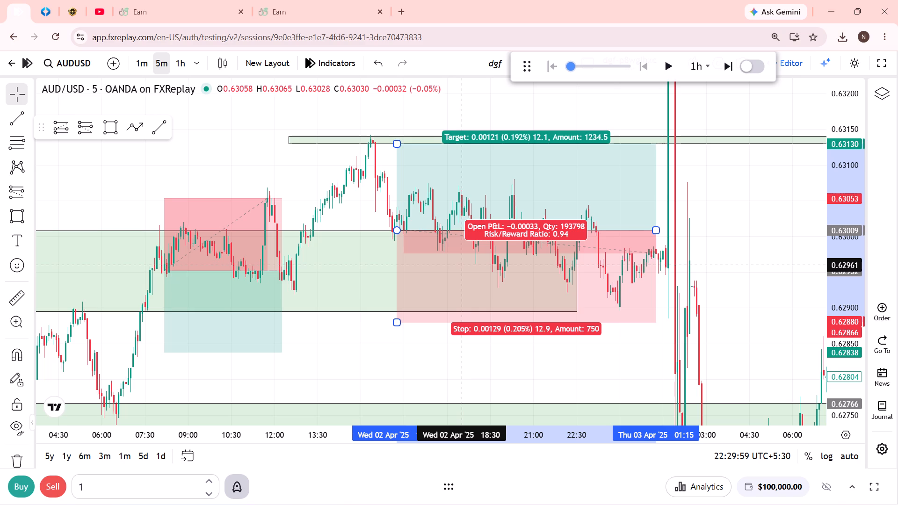
{"action": "left_click_drag", "start_coordinate": [462, 265], "coordinate": [489, 252]}
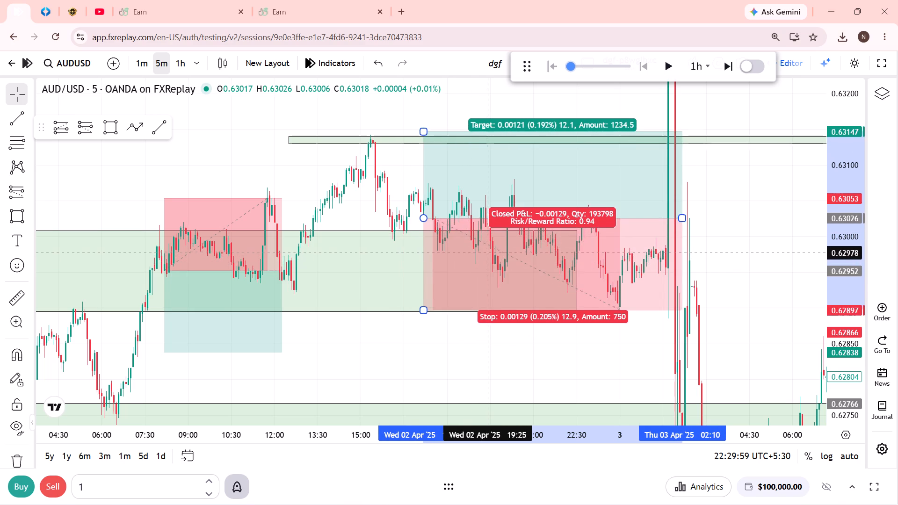
{"action": "left_click_drag", "start_coordinate": [489, 252], "coordinate": [478, 251]}
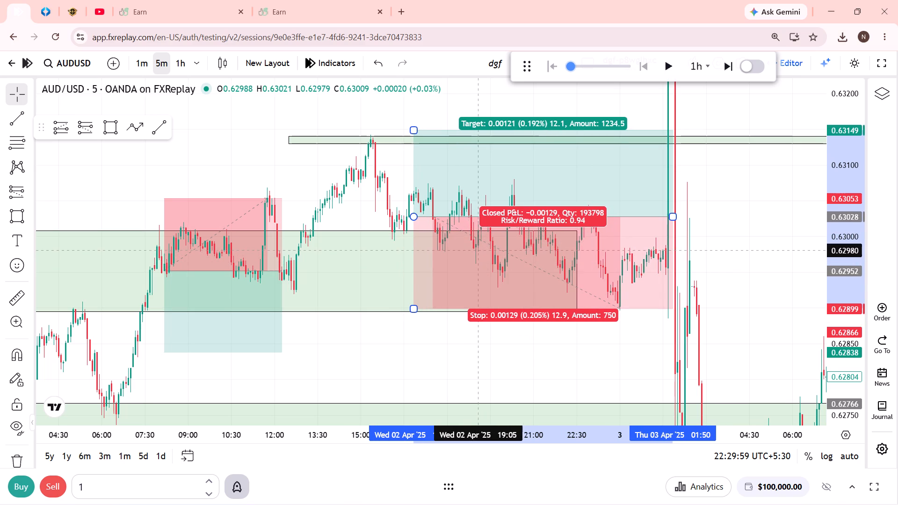
{"action": "left_click_drag", "start_coordinate": [478, 251], "coordinate": [475, 230]}
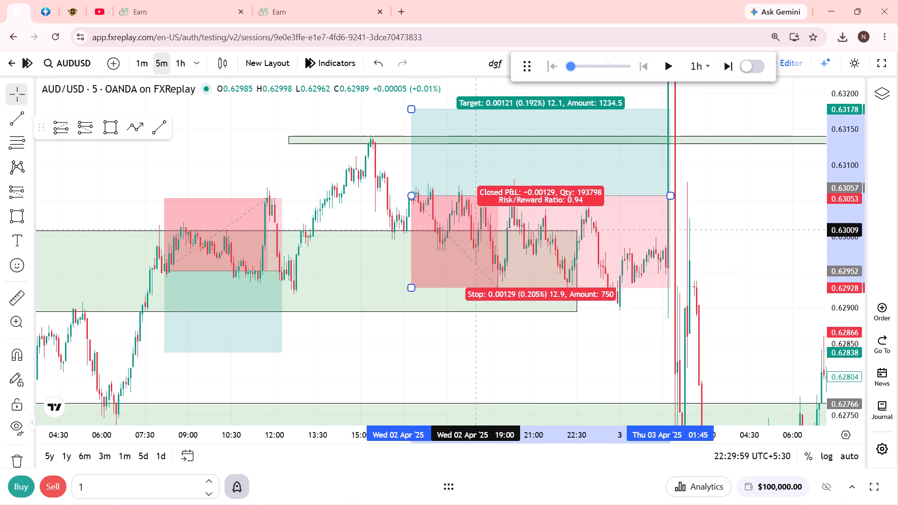
{"action": "left_click_drag", "start_coordinate": [475, 230], "coordinate": [475, 229]}
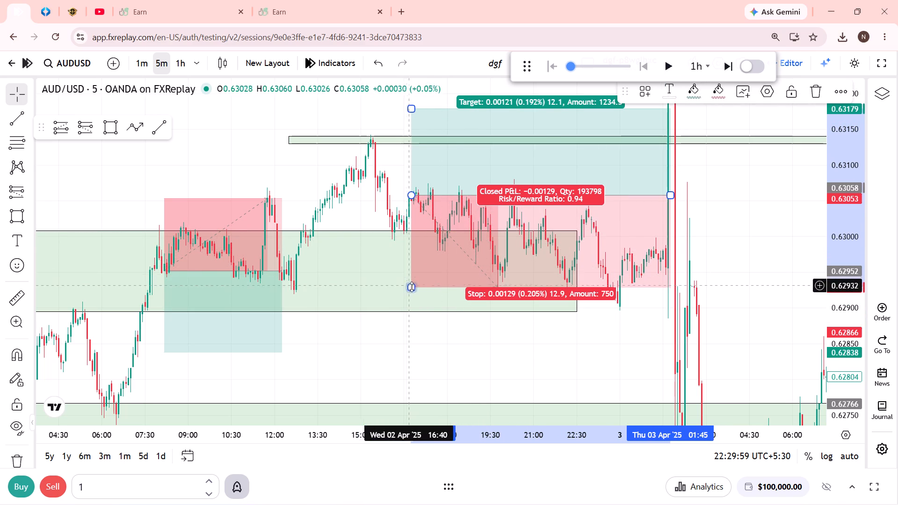
Lower the 2 April long position's stop to about 0.62859 and raise its target to a risk/reward ratio of 1.
{"action": "left_click_drag", "start_coordinate": [412, 287], "coordinate": [412, 313]}
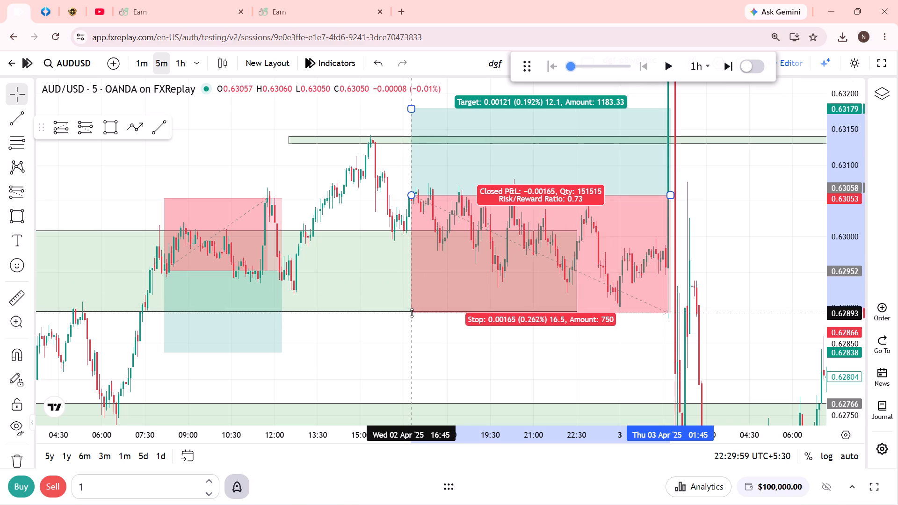
{"action": "left_click_drag", "start_coordinate": [412, 313], "coordinate": [412, 333]}
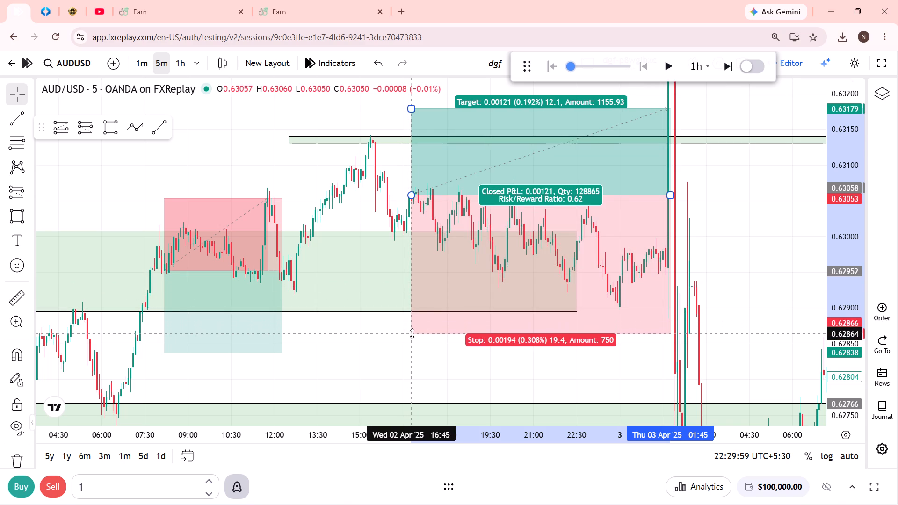
{"action": "left_click_drag", "start_coordinate": [412, 333], "coordinate": [414, 337]}
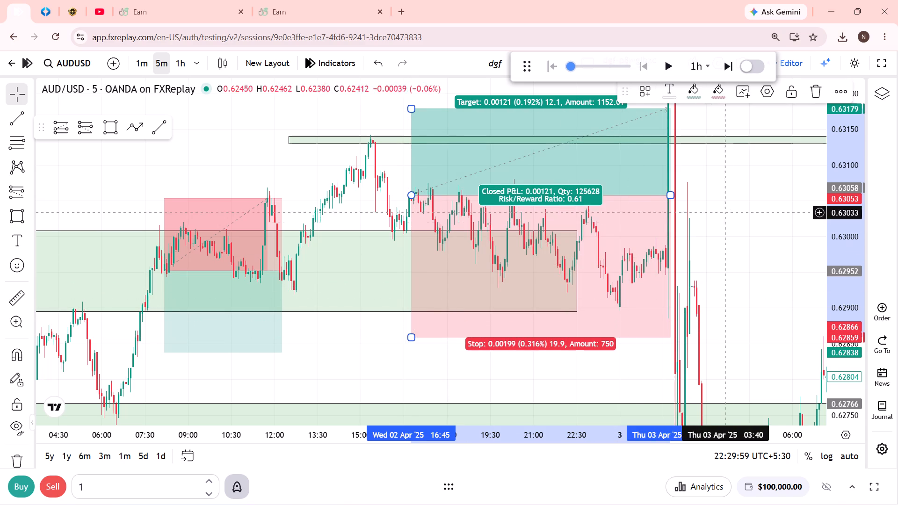
{"action": "left_click_drag", "start_coordinate": [731, 212], "coordinate": [711, 302]}
{"action": "left_click_drag", "start_coordinate": [397, 179], "coordinate": [398, 137]}
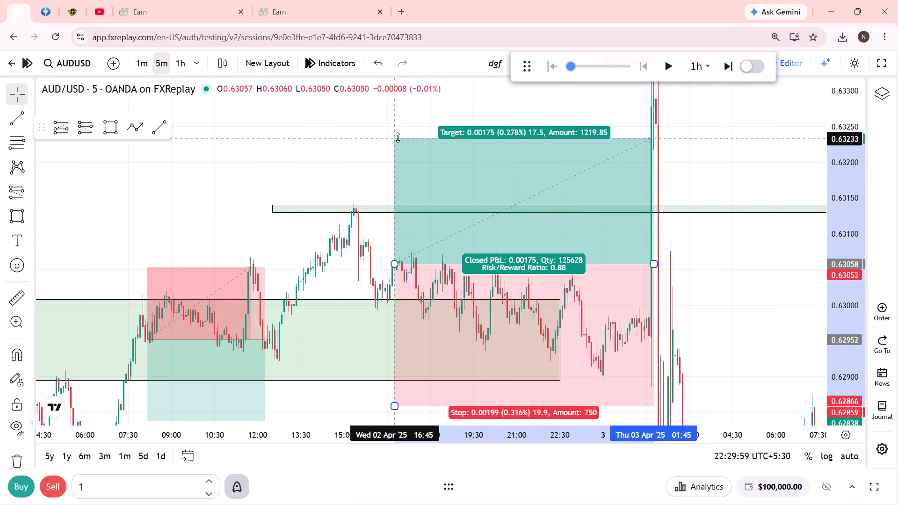
{"action": "left_click_drag", "start_coordinate": [398, 137], "coordinate": [402, 121]}
Lower the 4 April long position's stop to 0.62210, beneath the green zone.
{"action": "left_click_drag", "start_coordinate": [319, 249], "coordinate": [285, 117]}
{"action": "scroll", "coordinate": [578, 282], "scroll_direction": "down", "scroll_amount": 3}
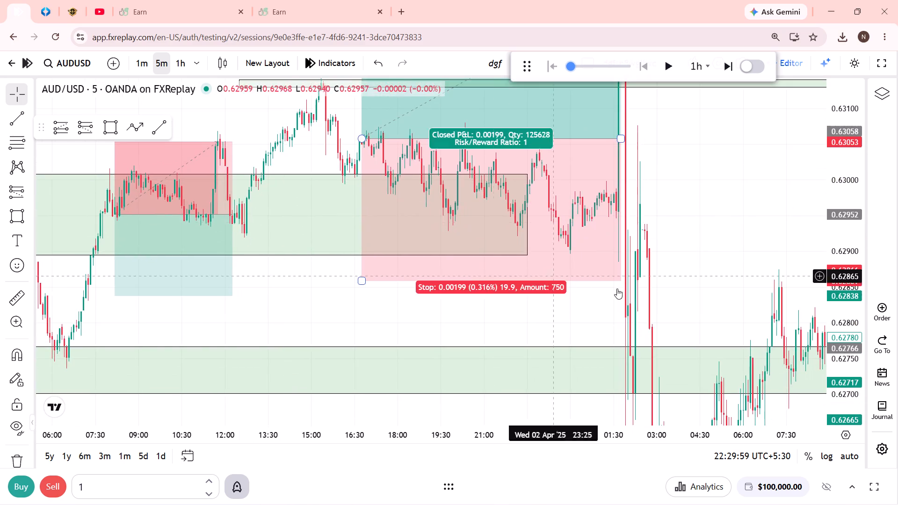
{"action": "scroll", "coordinate": [617, 289], "scroll_direction": "down", "scroll_amount": 2}
{"action": "left_click_drag", "start_coordinate": [731, 229], "coordinate": [702, 236]}
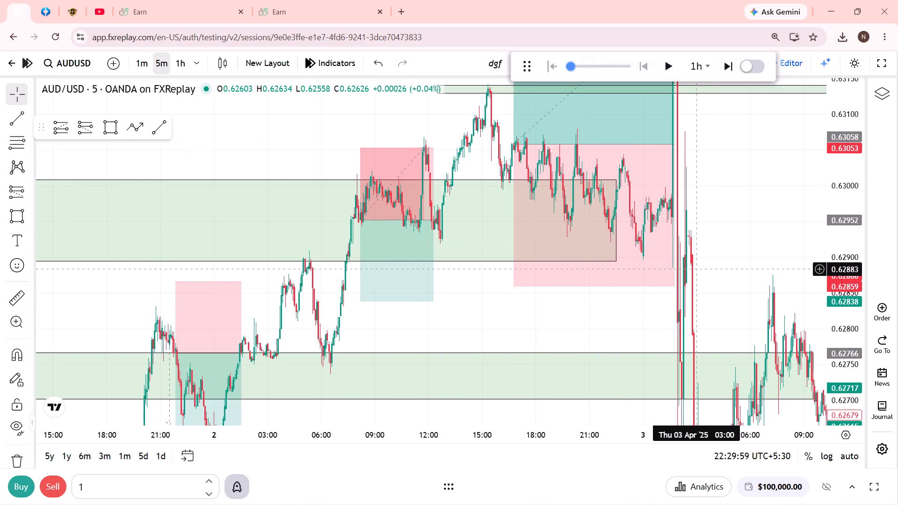
{"action": "left_click_drag", "start_coordinate": [742, 211], "coordinate": [592, 225]}
{"action": "left_click_drag", "start_coordinate": [618, 210], "coordinate": [611, 216]}
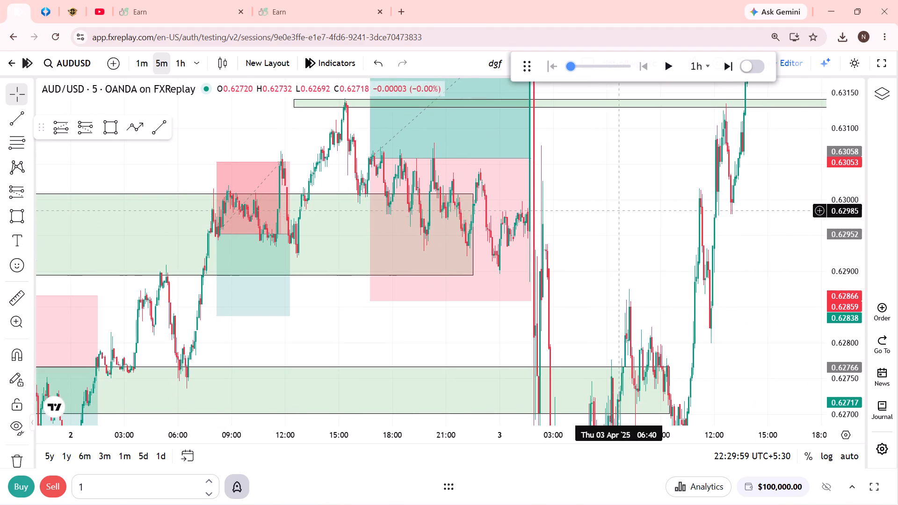
{"action": "left_click_drag", "start_coordinate": [611, 216], "coordinate": [507, 266]}
{"action": "left_click_drag", "start_coordinate": [717, 243], "coordinate": [630, 284]}
{"action": "scroll", "coordinate": [666, 276], "scroll_direction": "down", "scroll_amount": 4}
{"action": "left_click_drag", "start_coordinate": [845, 208], "coordinate": [820, 346]}
{"action": "left_click_drag", "start_coordinate": [736, 313], "coordinate": [469, 261]}
{"action": "left_click_drag", "start_coordinate": [588, 263], "coordinate": [489, 132]}
{"action": "scroll", "coordinate": [442, 289], "scroll_direction": "up", "scroll_amount": 5}
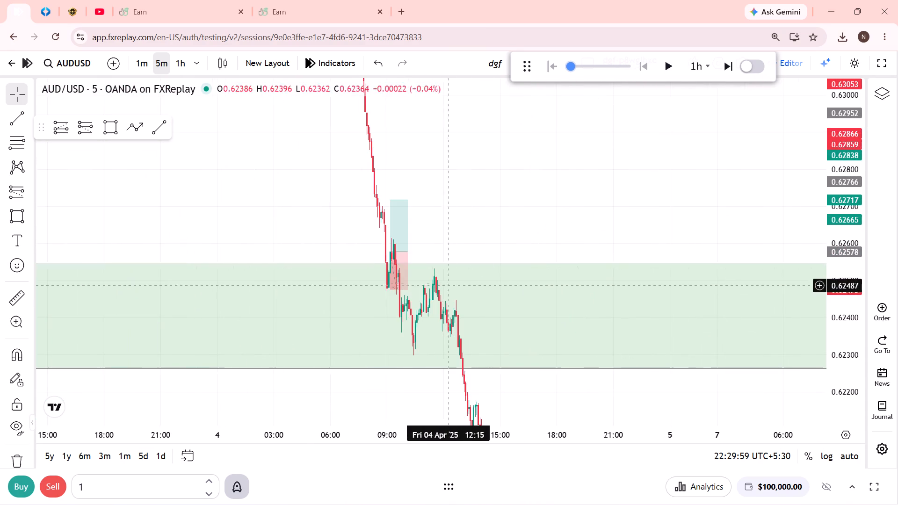
{"action": "left_click_drag", "start_coordinate": [487, 229], "coordinate": [550, 80]}
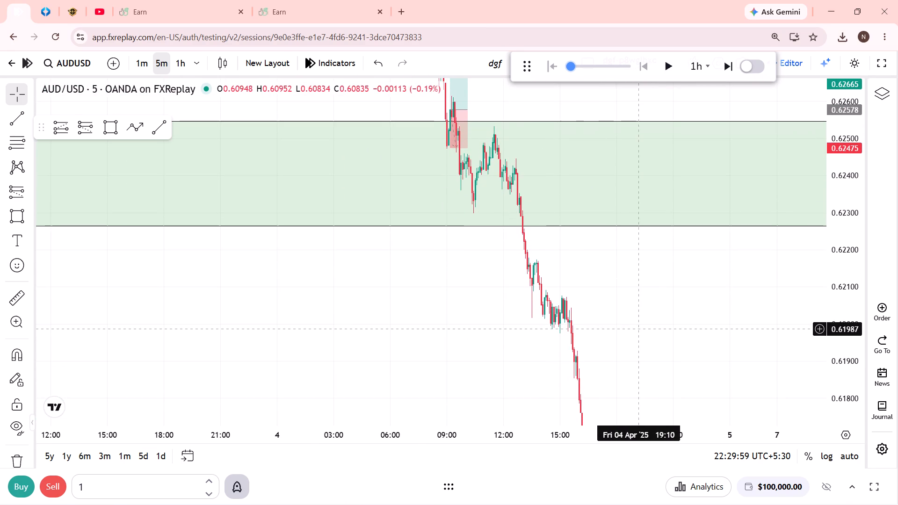
{"action": "left_click_drag", "start_coordinate": [449, 144], "coordinate": [455, 224]}
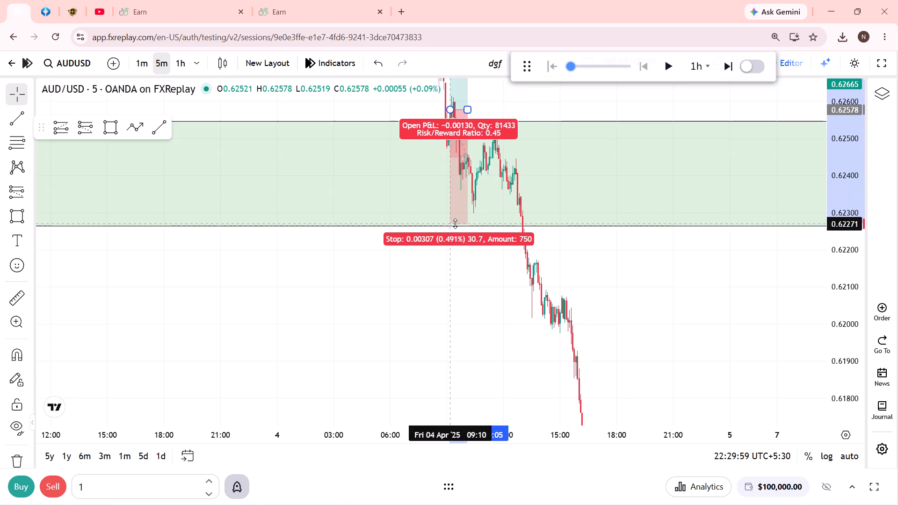
{"action": "left_click_drag", "start_coordinate": [455, 224], "coordinate": [455, 211]}
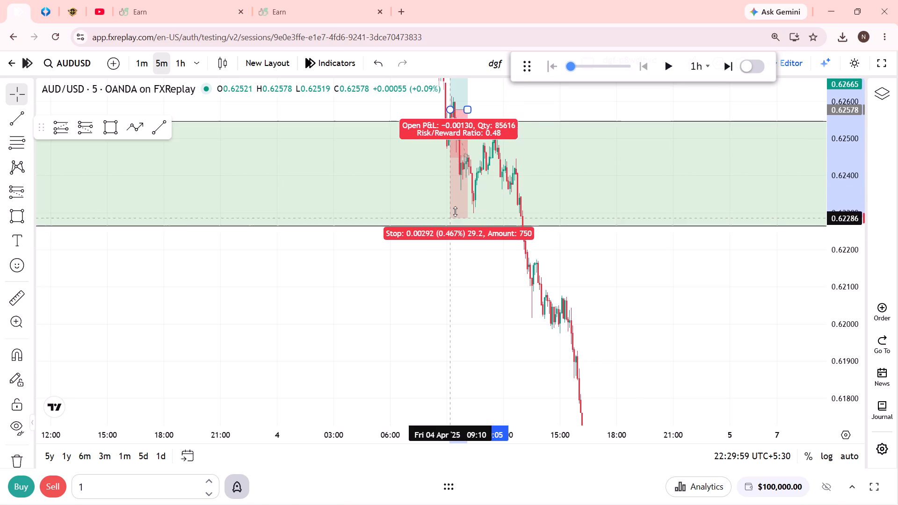
{"action": "left_click_drag", "start_coordinate": [455, 211], "coordinate": [454, 261]}
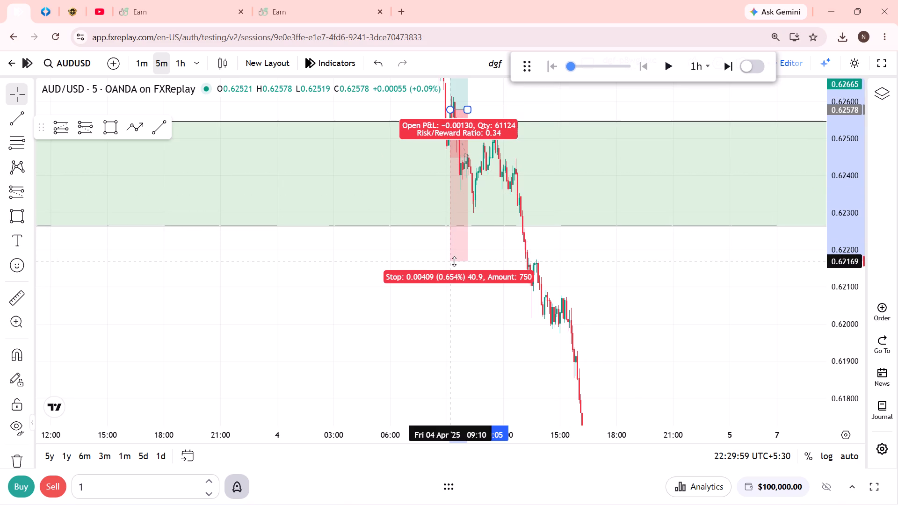
{"action": "left_click_drag", "start_coordinate": [454, 261], "coordinate": [455, 246]}
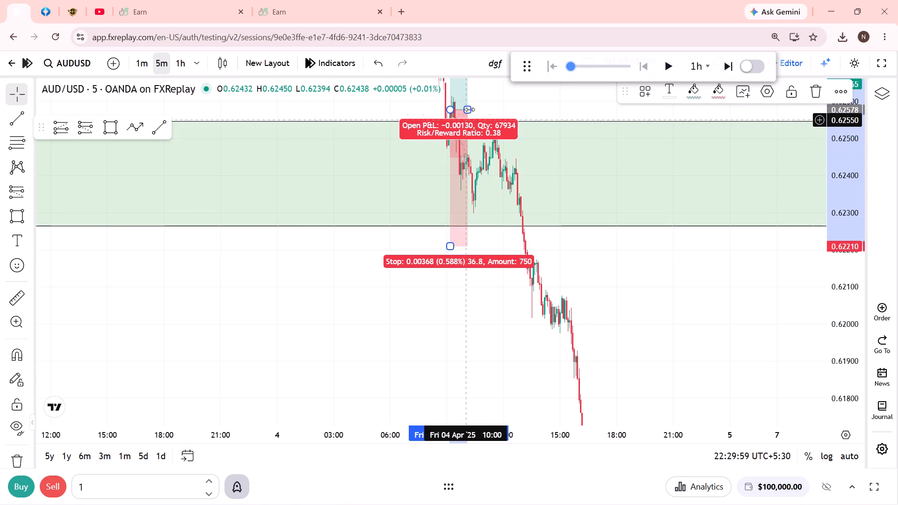
Extend the 4 April long position's end time to the candles that fall below the green zone.
{"action": "left_click_drag", "start_coordinate": [470, 108], "coordinate": [533, 115]}
Place a short position below the 8 April green zone, starting at 18:55 with its entry at about 0.60787.
{"action": "left_click_drag", "start_coordinate": [705, 376], "coordinate": [432, 135]}
{"action": "left_click_drag", "start_coordinate": [548, 257], "coordinate": [159, 180]}
{"action": "left_click_drag", "start_coordinate": [627, 210], "coordinate": [236, 184]}
{"action": "right_click", "coordinate": [338, 163]}
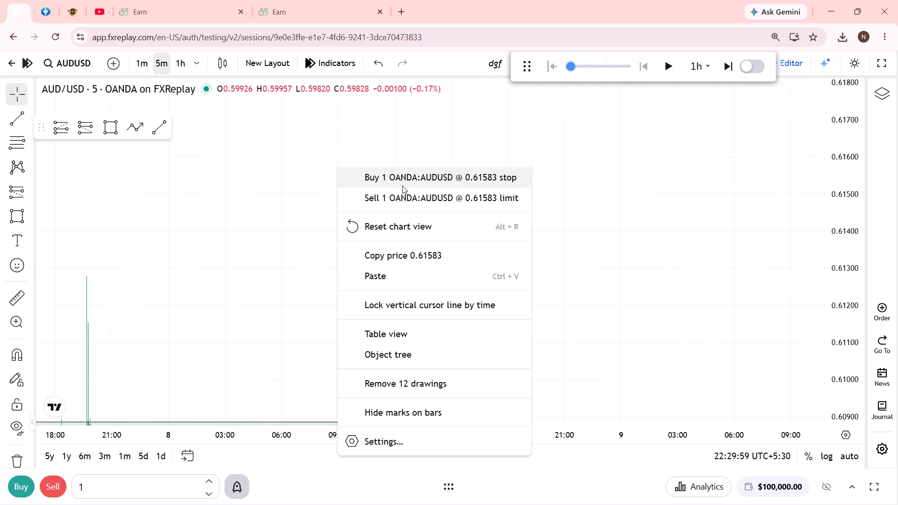
{"action": "left_click", "coordinate": [407, 221]}
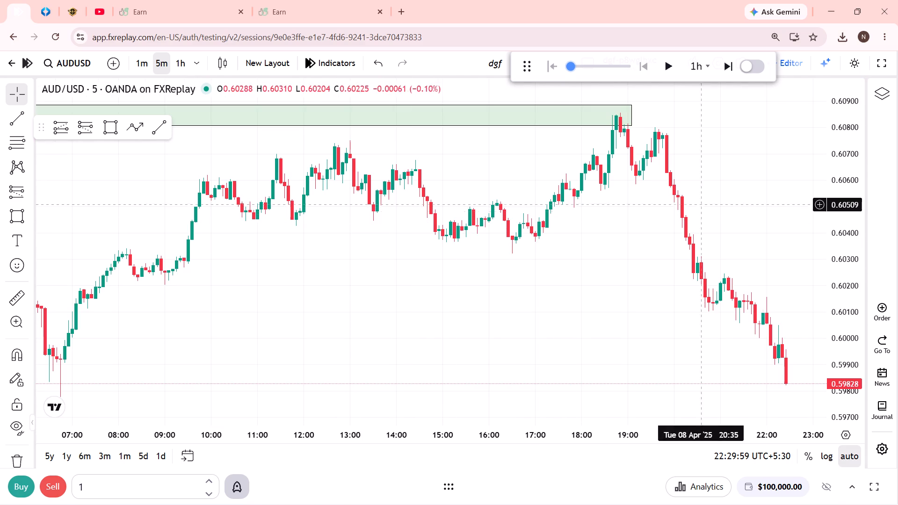
{"action": "left_click_drag", "start_coordinate": [838, 271], "coordinate": [841, 153]}
{"action": "left_click_drag", "start_coordinate": [565, 132], "coordinate": [510, 257]}
{"action": "scroll", "coordinate": [340, 224], "scroll_direction": "up", "scroll_amount": 5}
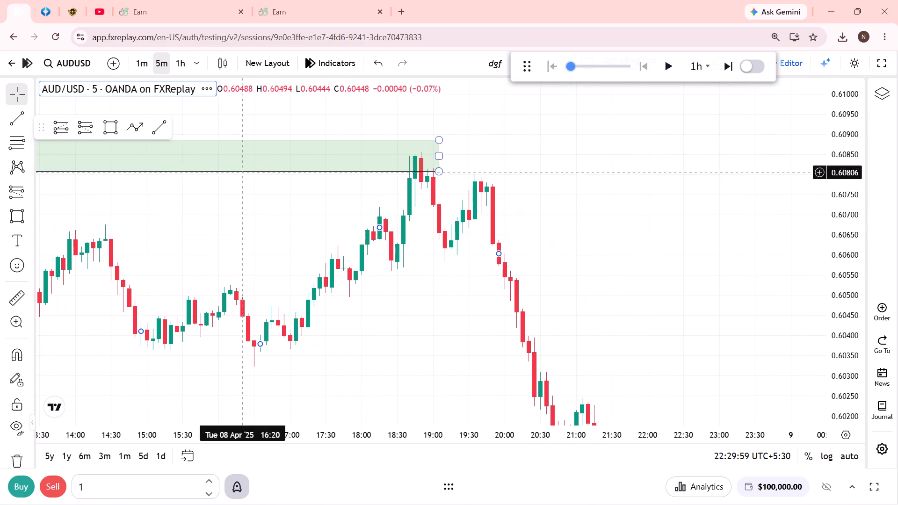
{"action": "left_click", "coordinate": [90, 128]}
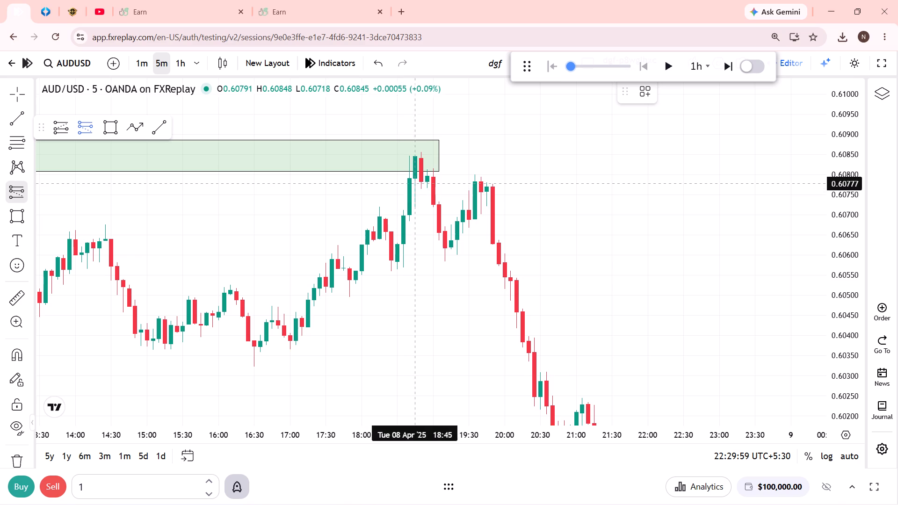
{"action": "left_click", "coordinate": [426, 180]}
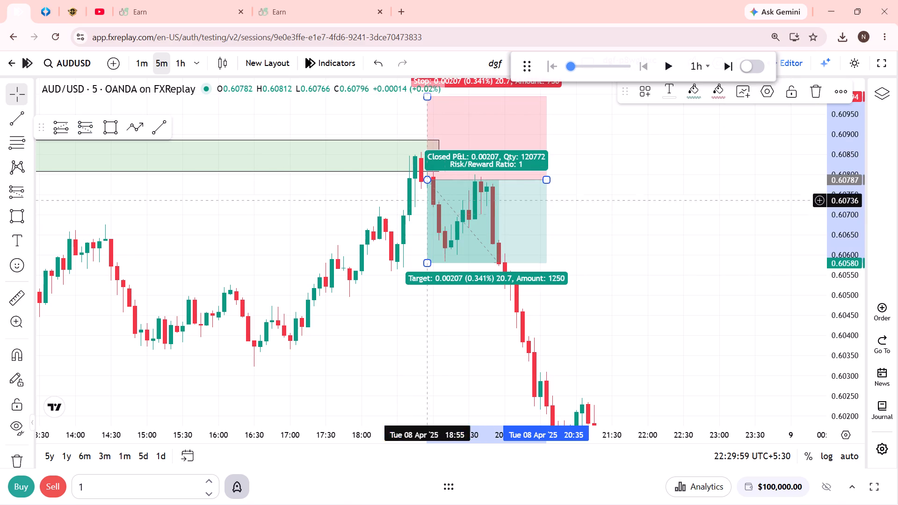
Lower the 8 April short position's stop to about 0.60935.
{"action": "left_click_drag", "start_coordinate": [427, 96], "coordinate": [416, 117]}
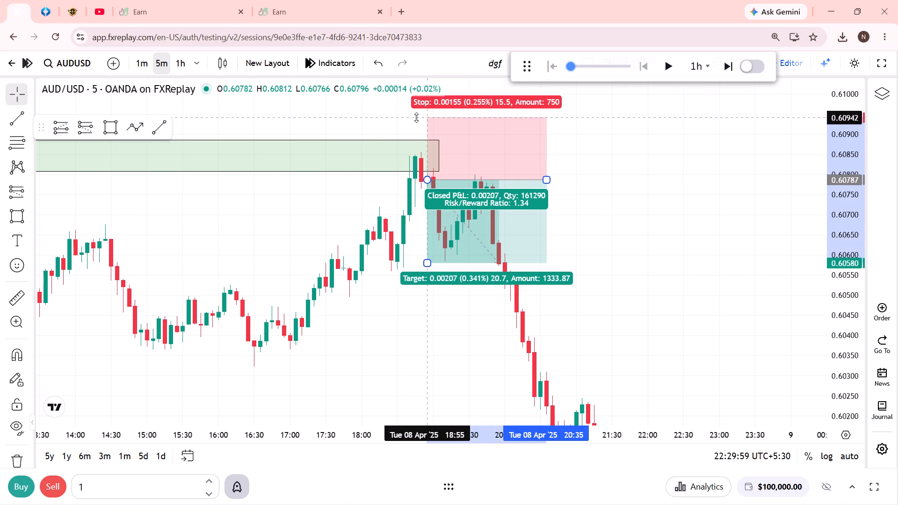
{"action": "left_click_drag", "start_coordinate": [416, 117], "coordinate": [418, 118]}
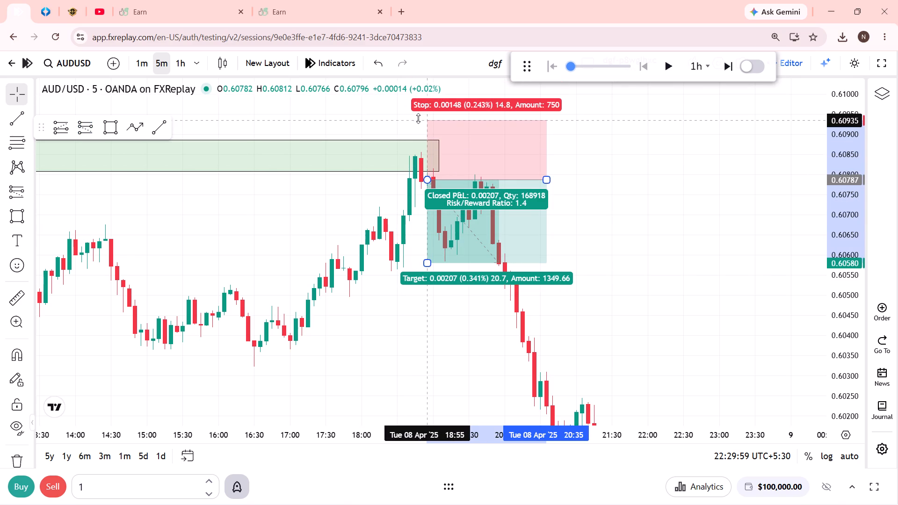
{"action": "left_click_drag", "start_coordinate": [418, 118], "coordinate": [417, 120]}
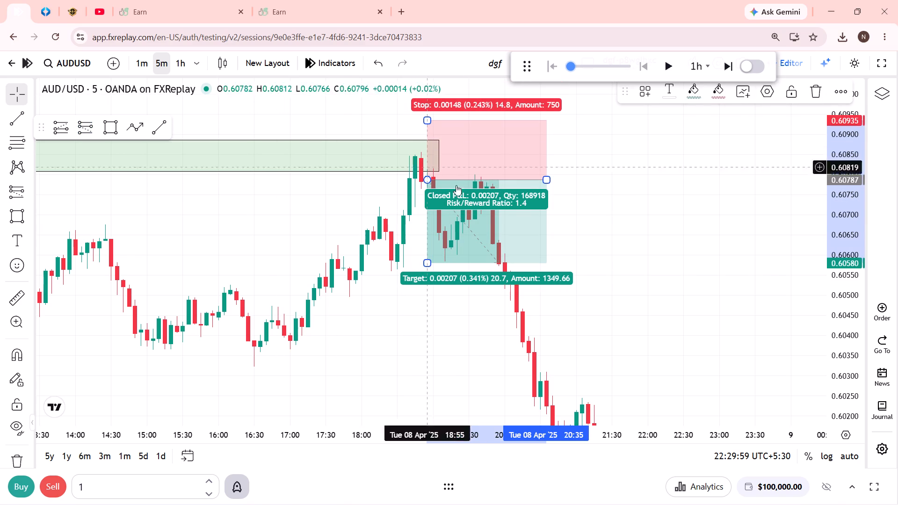
Move the 8 April short position to start at 19:00 with its entry at about 0.60725.
{"action": "left_click", "coordinate": [390, 227]}
{"action": "left_click_drag", "start_coordinate": [457, 216], "coordinate": [460, 219]}
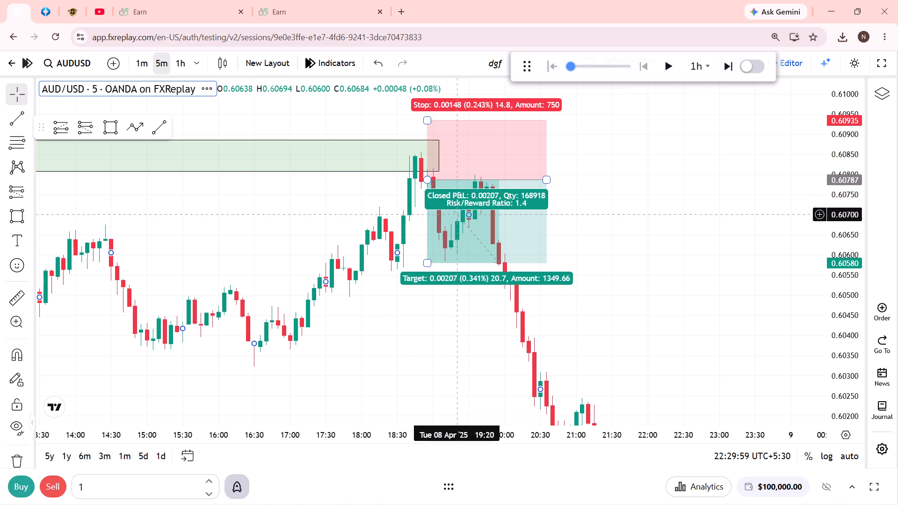
{"action": "left_click_drag", "start_coordinate": [460, 219], "coordinate": [465, 241]}
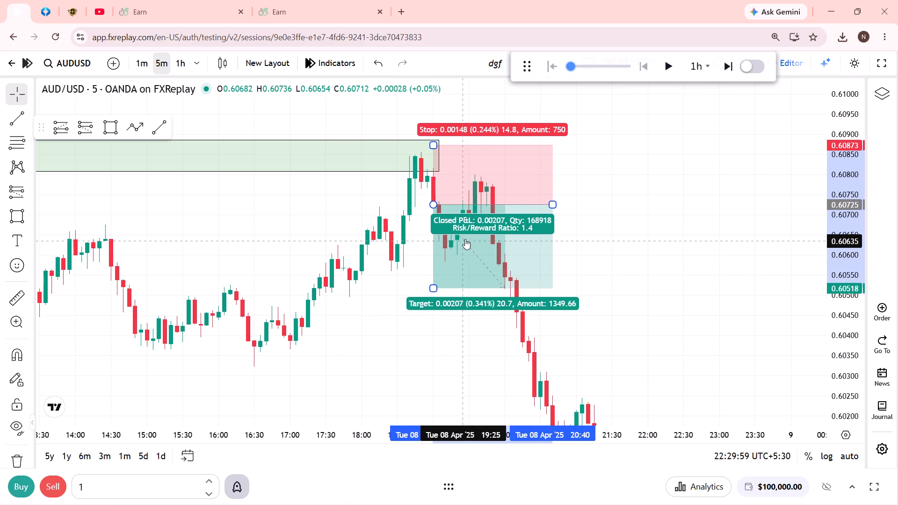
Raise the 8 April short position's stop to about 0.60927, above the green zone.
{"action": "left_click_drag", "start_coordinate": [429, 146], "coordinate": [435, 130]}
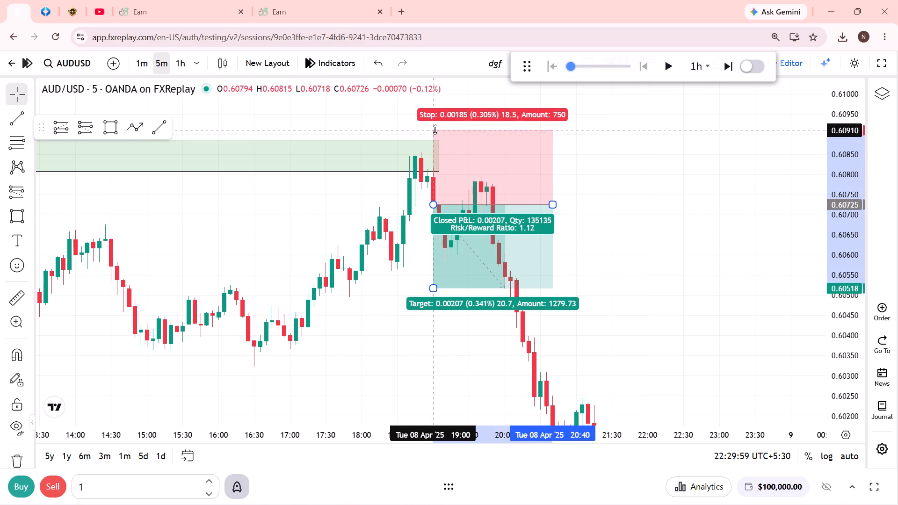
{"action": "left_click_drag", "start_coordinate": [435, 130], "coordinate": [438, 123]}
{"action": "left_click", "coordinate": [744, 174]}
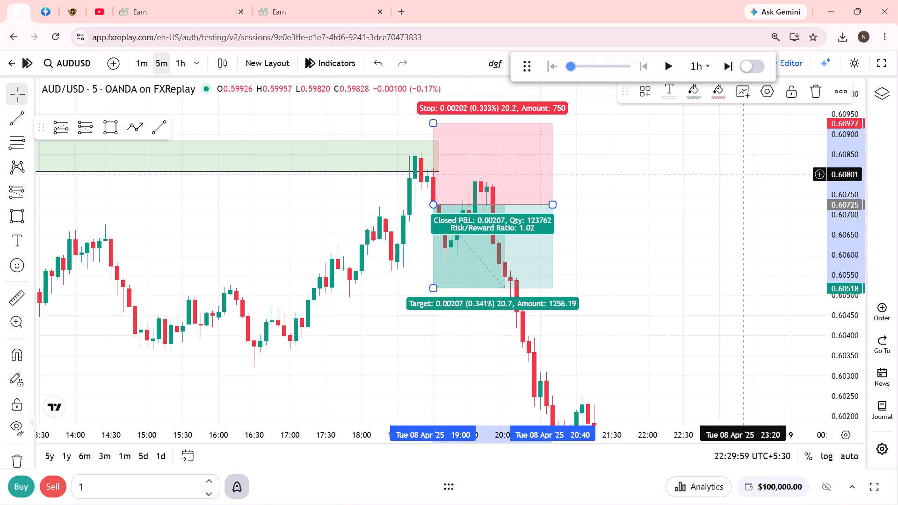
Shorten the 8 April short position so it ends at about 20:00, where price reaches the target.
{"action": "left_click_drag", "start_coordinate": [553, 206], "coordinate": [513, 207]}
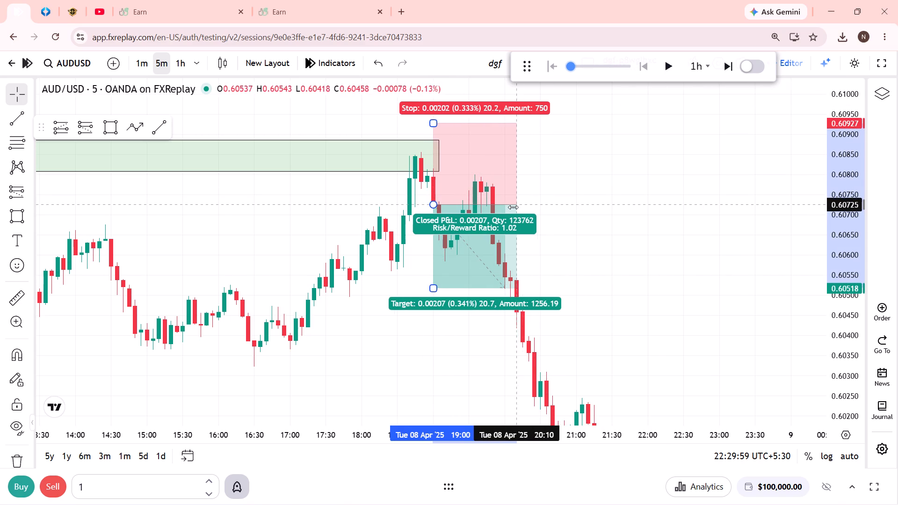
{"action": "left_click_drag", "start_coordinate": [513, 207], "coordinate": [507, 205]}
{"action": "left_click_drag", "start_coordinate": [600, 203], "coordinate": [596, 200]}
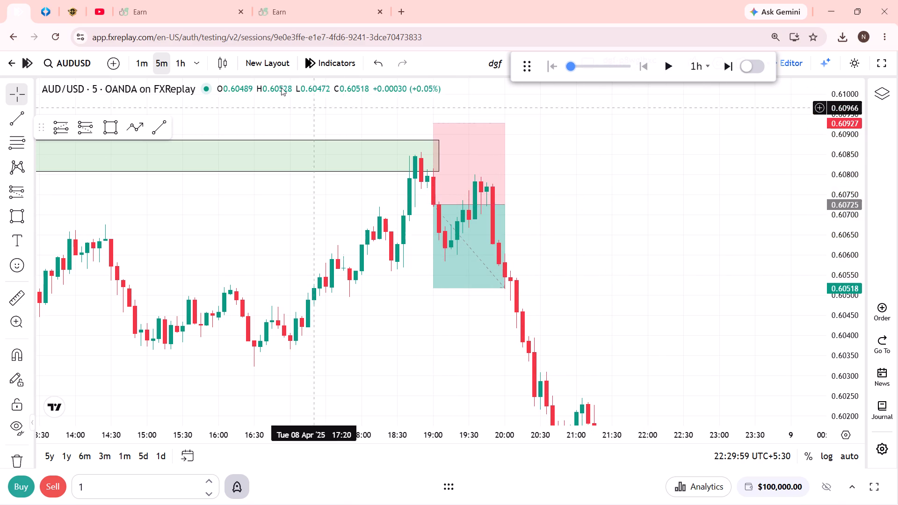
Switch the AUD/USD chart to the 1-hour timeframe.
{"action": "left_click", "coordinate": [175, 63]}
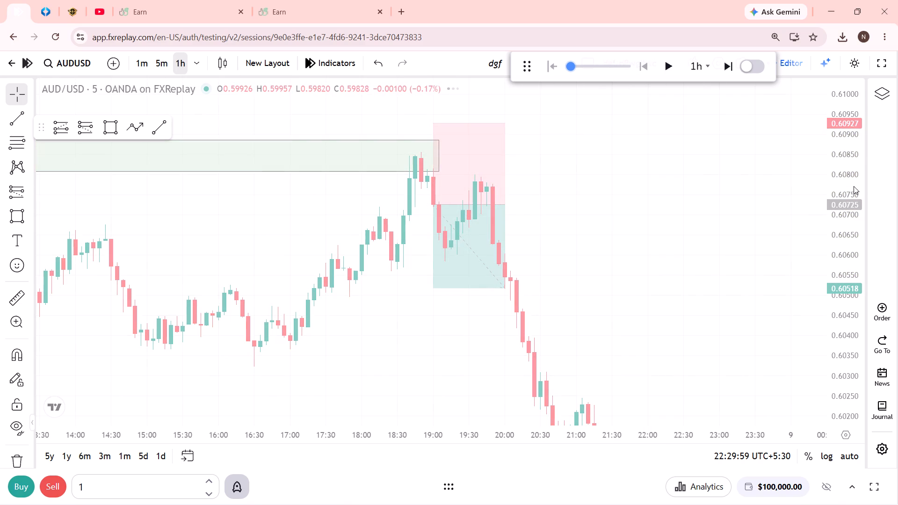
Play the replay in full-screen view and pause it at about 06:30 on 10 April.
{"action": "left_click_drag", "start_coordinate": [847, 180], "coordinate": [830, 358]}
{"action": "left_click_drag", "start_coordinate": [775, 342], "coordinate": [744, 202]}
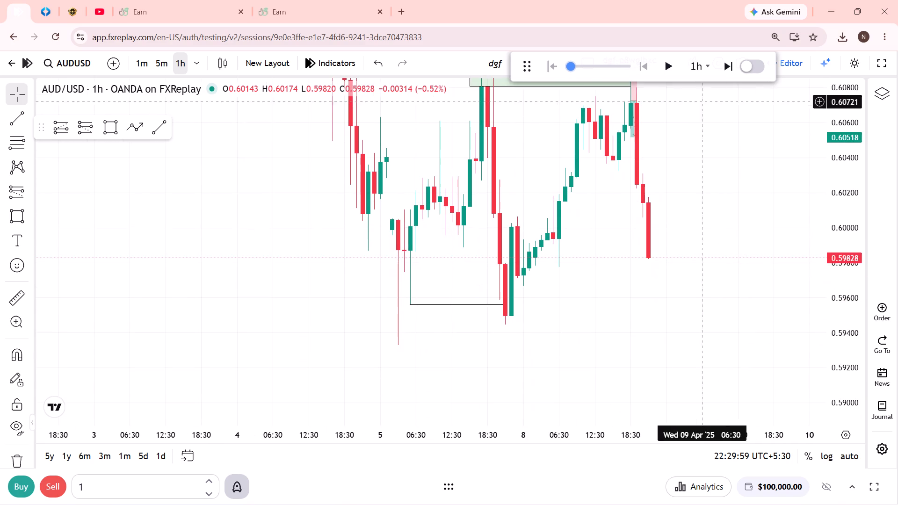
{"action": "left_click", "coordinate": [667, 71]}
{"action": "left_click", "coordinate": [887, 64]}
{"action": "left_click_drag", "start_coordinate": [792, 188], "coordinate": [779, 230]}
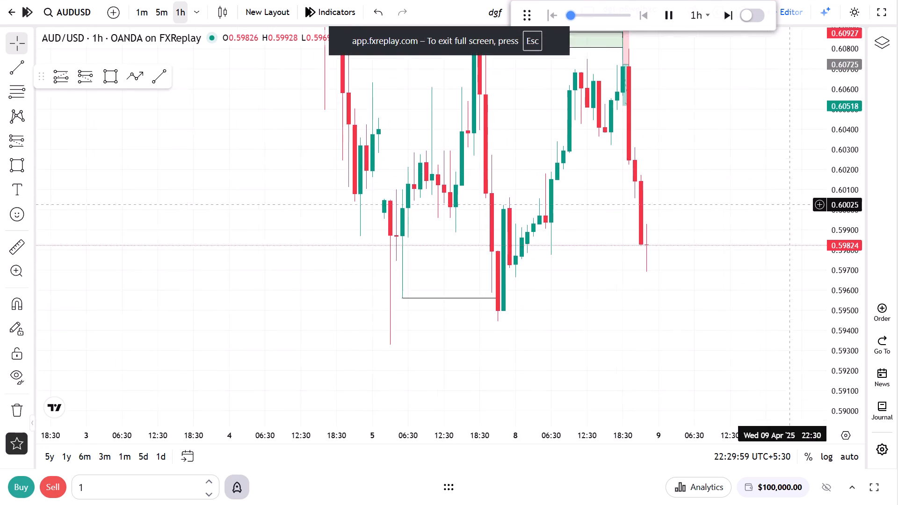
{"action": "left_click_drag", "start_coordinate": [779, 230], "coordinate": [775, 239]}
{"action": "left_click_drag", "start_coordinate": [857, 192], "coordinate": [836, 246]}
{"action": "left_click", "coordinate": [700, 249]}
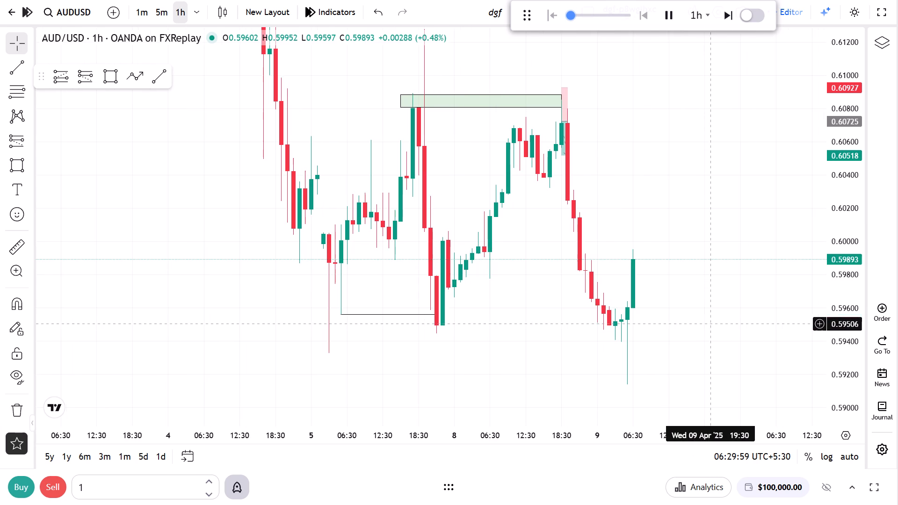
{"action": "left_click_drag", "start_coordinate": [736, 256], "coordinate": [741, 289]}
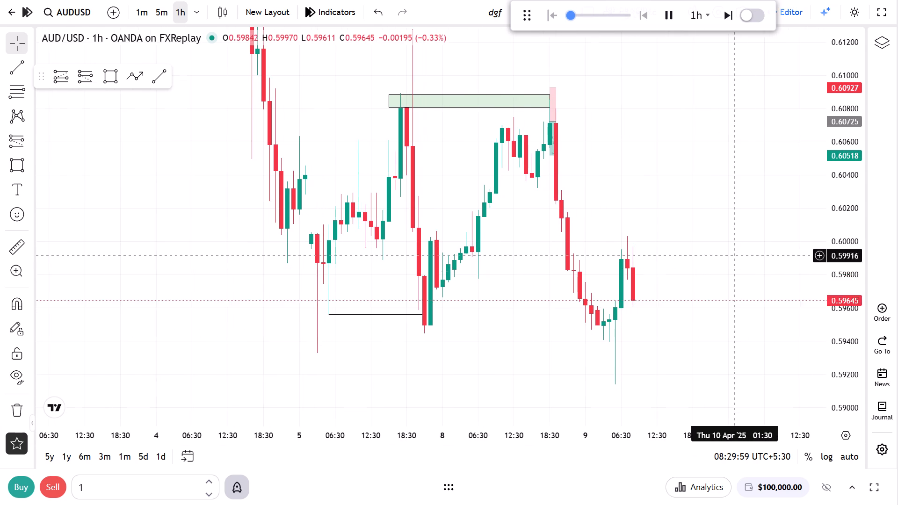
{"action": "left_click_drag", "start_coordinate": [741, 289], "coordinate": [743, 295]}
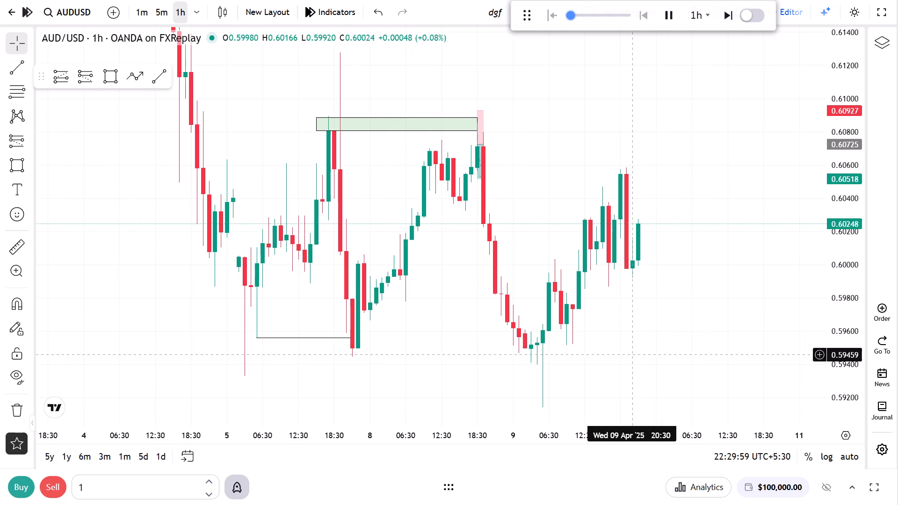
{"action": "left_click_drag", "start_coordinate": [640, 198], "coordinate": [661, 327]}
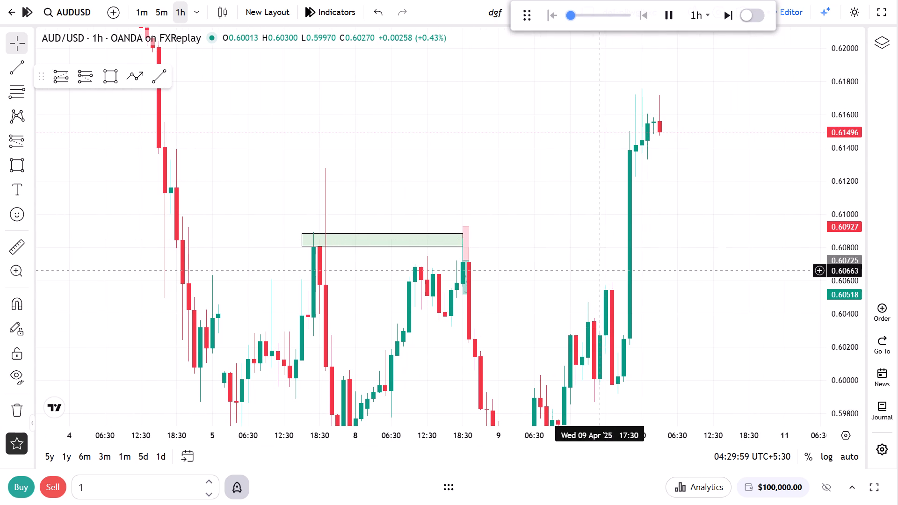
{"action": "left_click", "coordinate": [667, 9]}
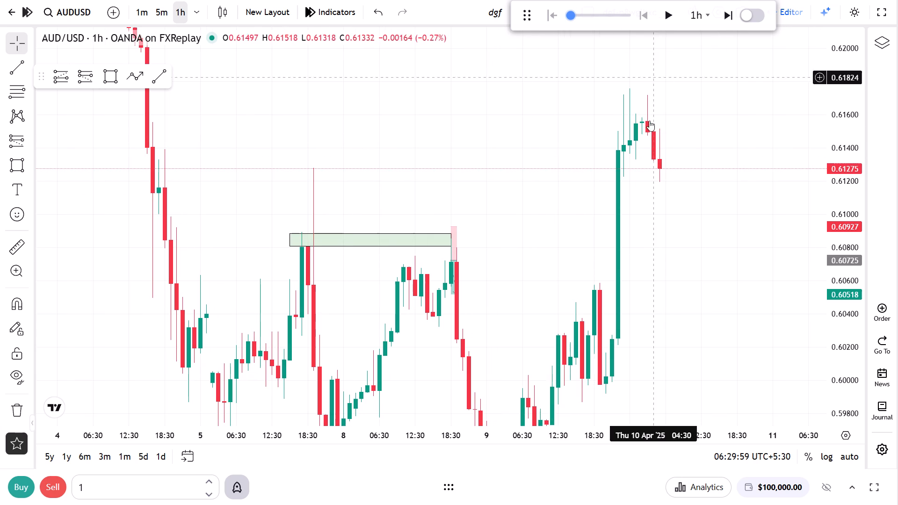
Reshape the green zone from 7 April to start at 17:30 with its upper edge at about 0.61280.
{"action": "left_click_drag", "start_coordinate": [559, 194], "coordinate": [558, 108]}
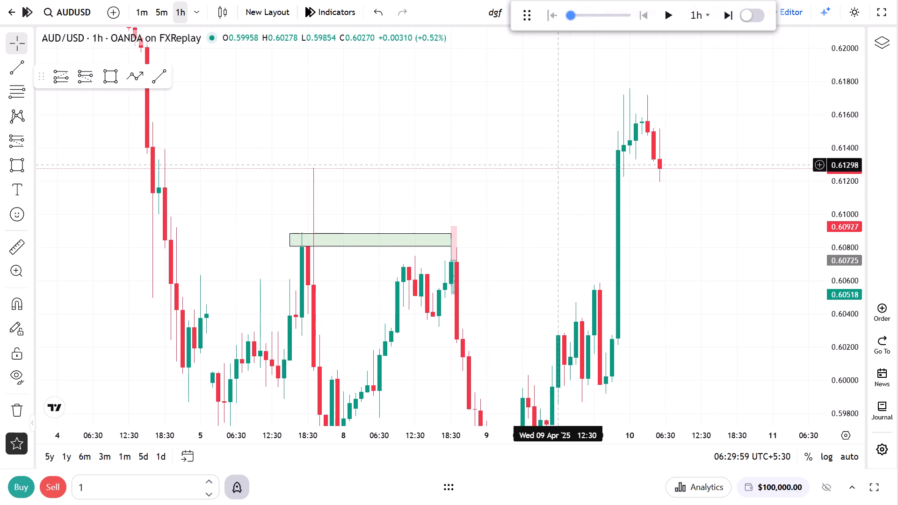
{"action": "left_click_drag", "start_coordinate": [558, 108], "coordinate": [558, 98]}
{"action": "left_click_drag", "start_coordinate": [830, 223], "coordinate": [823, 239]}
{"action": "left_click", "coordinate": [716, 261]}
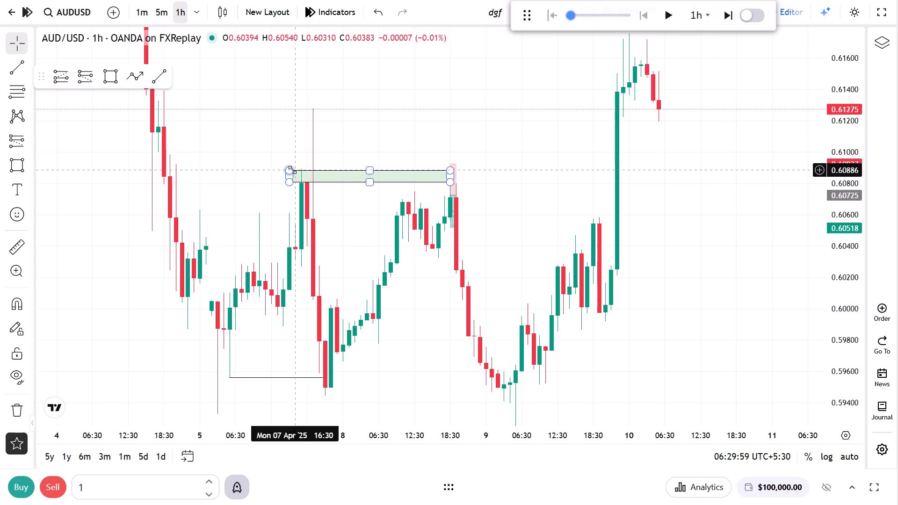
{"action": "left_click_drag", "start_coordinate": [292, 170], "coordinate": [302, 108]}
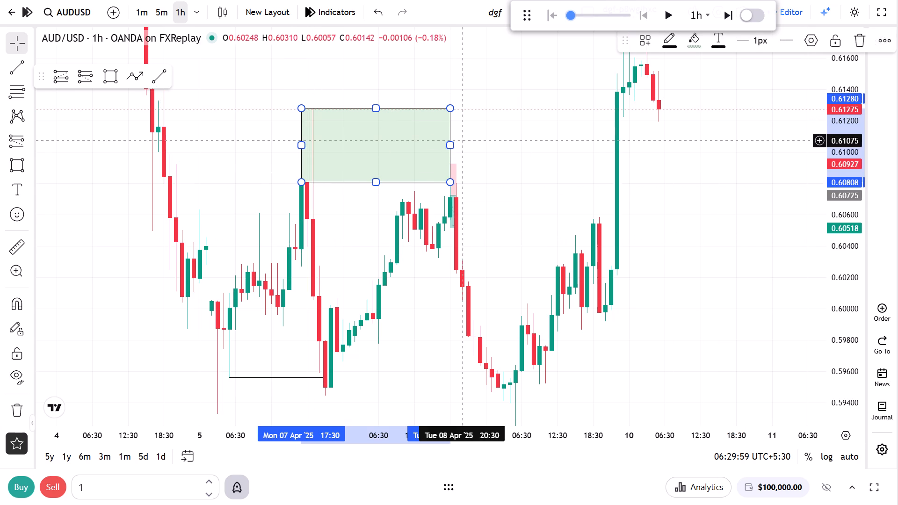
Extend the 7 April green zone's end time to 10 April 10:30.
{"action": "left_click_drag", "start_coordinate": [451, 147], "coordinate": [692, 162]}
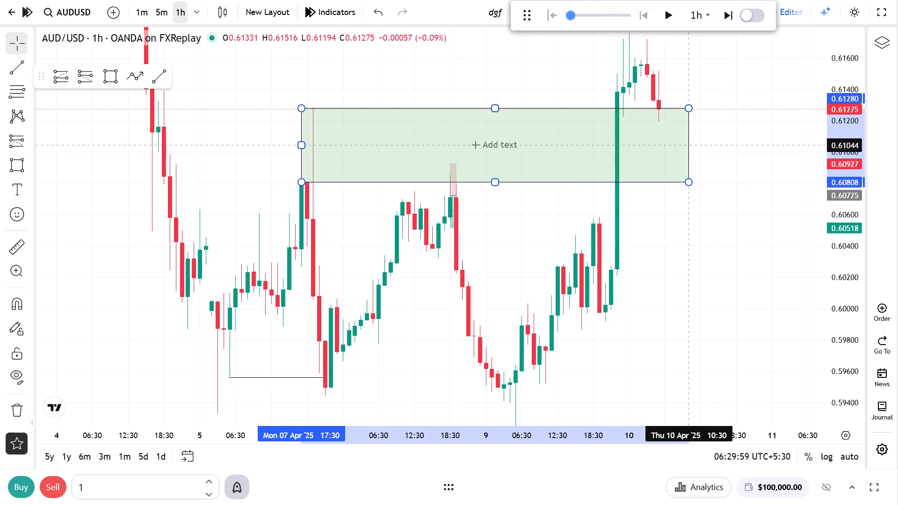
Play the replay and pause it at about 08:30 on 10 April.
{"action": "left_click", "coordinate": [667, 209]}
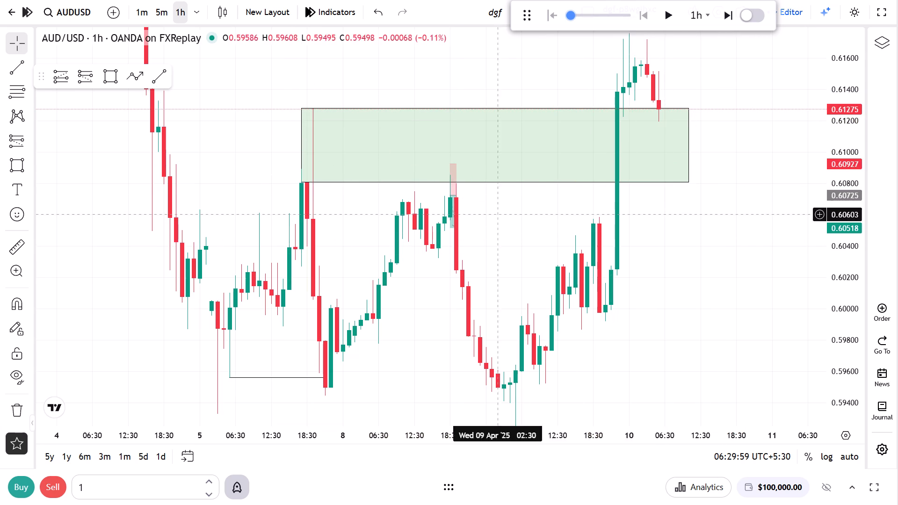
{"action": "left_click_drag", "start_coordinate": [683, 212], "coordinate": [686, 251]}
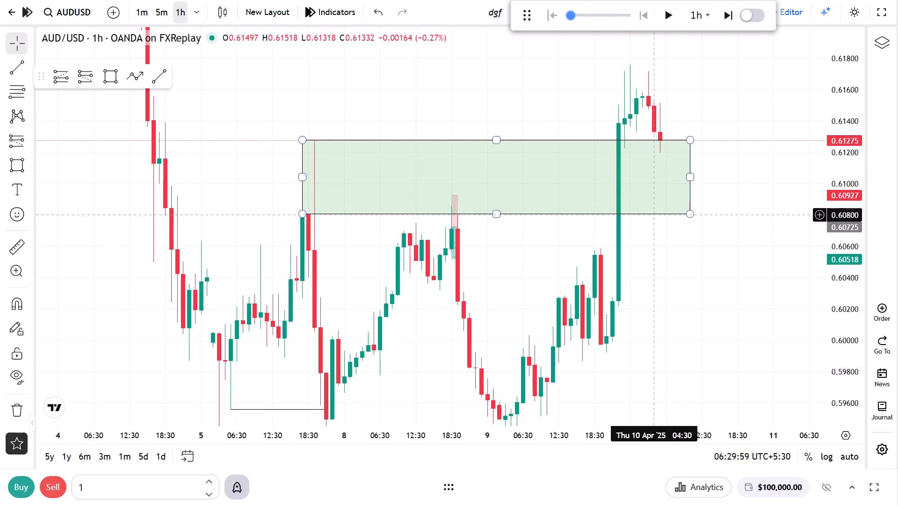
{"action": "left_click", "coordinate": [668, 16]}
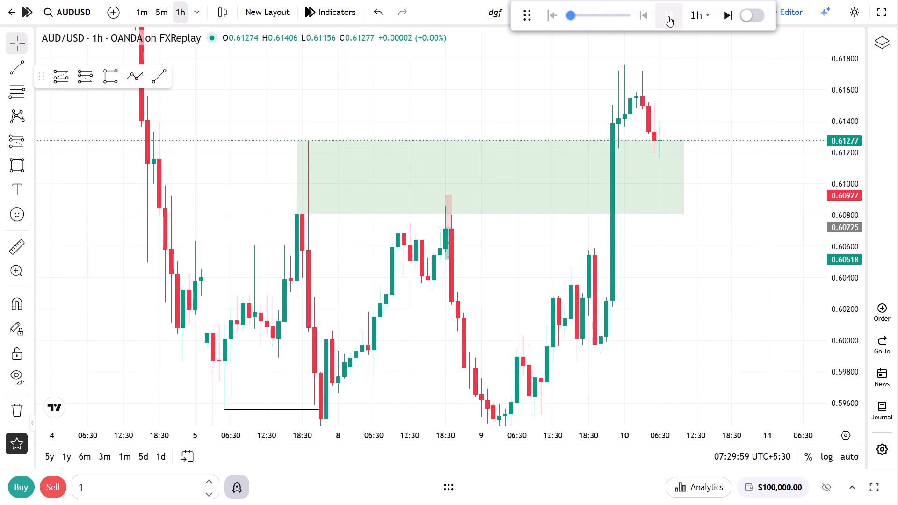
{"action": "left_click", "coordinate": [668, 16]}
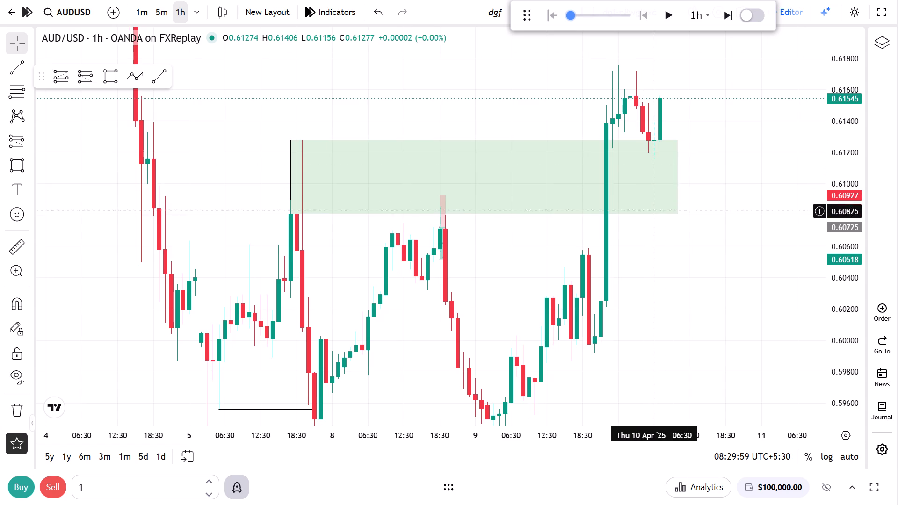
On the 5-minute chart, place a long position at 07:20 on 10 April with entry 0.61279 and stop 0.60775.
{"action": "left_click", "coordinate": [163, 12]}
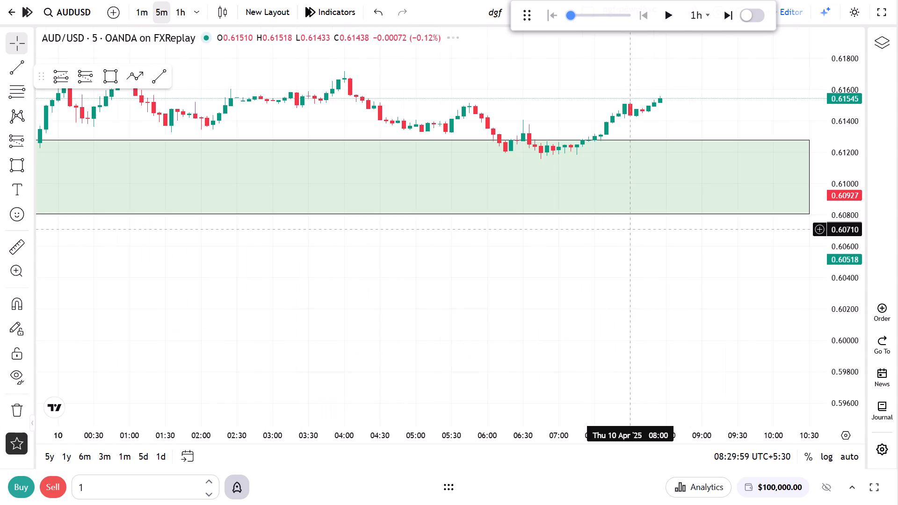
{"action": "scroll", "coordinate": [634, 233], "scroll_direction": "down", "scroll_amount": 1}
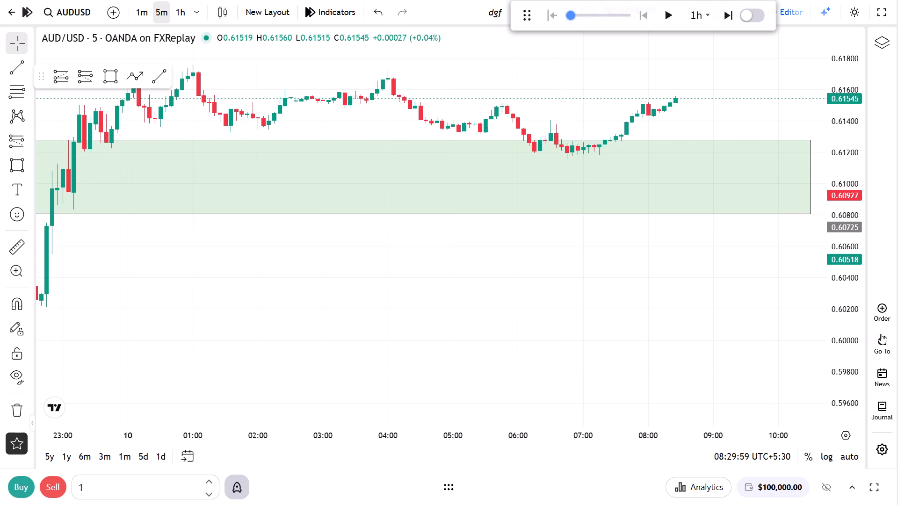
{"action": "left_click_drag", "start_coordinate": [854, 330], "coordinate": [862, 188]}
{"action": "left_click_drag", "start_coordinate": [652, 258], "coordinate": [658, 424]}
{"action": "scroll", "coordinate": [529, 346], "scroll_direction": "up", "scroll_amount": 2}
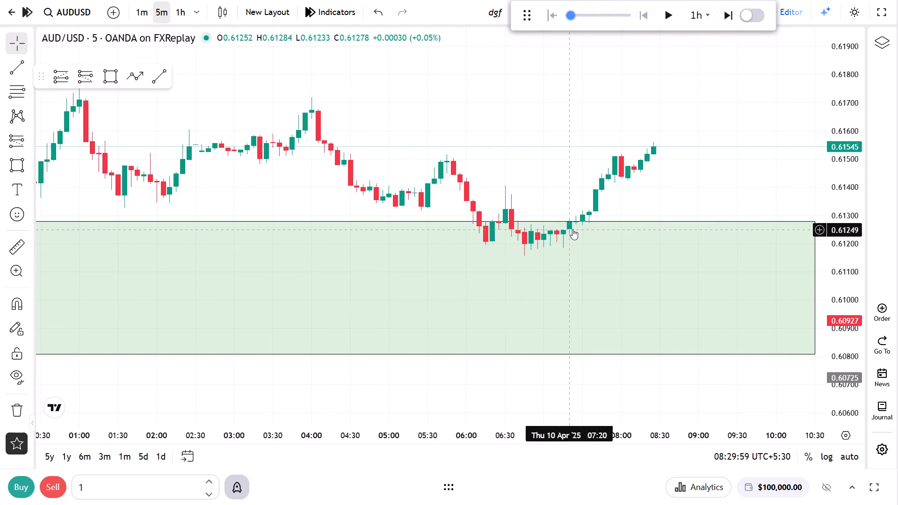
{"action": "left_click", "coordinate": [66, 79]}
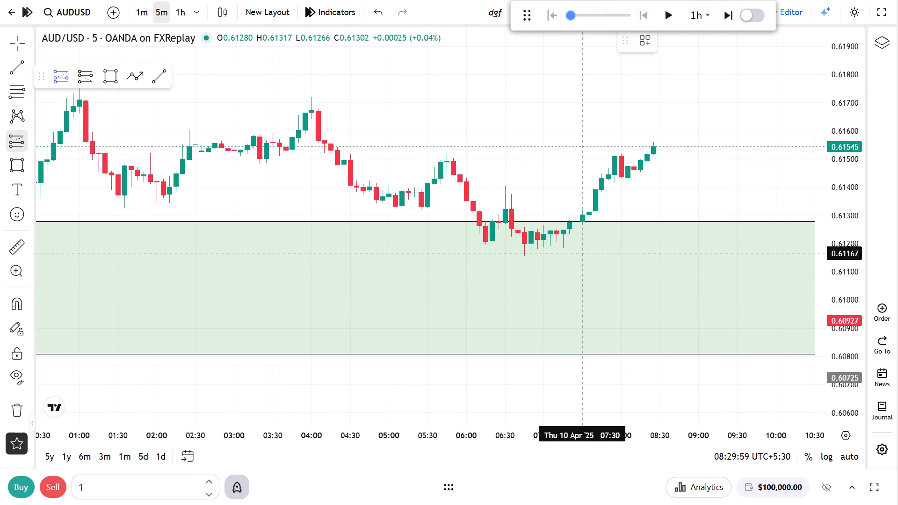
{"action": "left_click", "coordinate": [570, 221]}
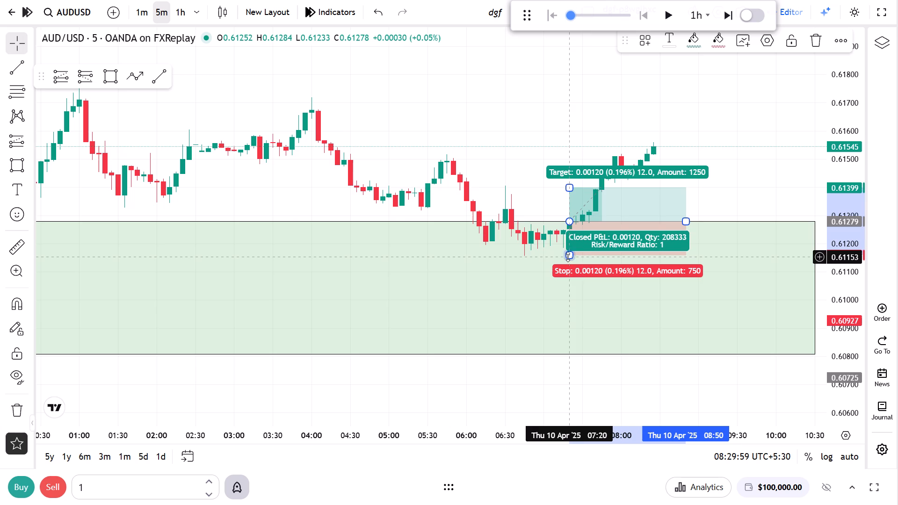
{"action": "left_click_drag", "start_coordinate": [568, 257], "coordinate": [573, 361]}
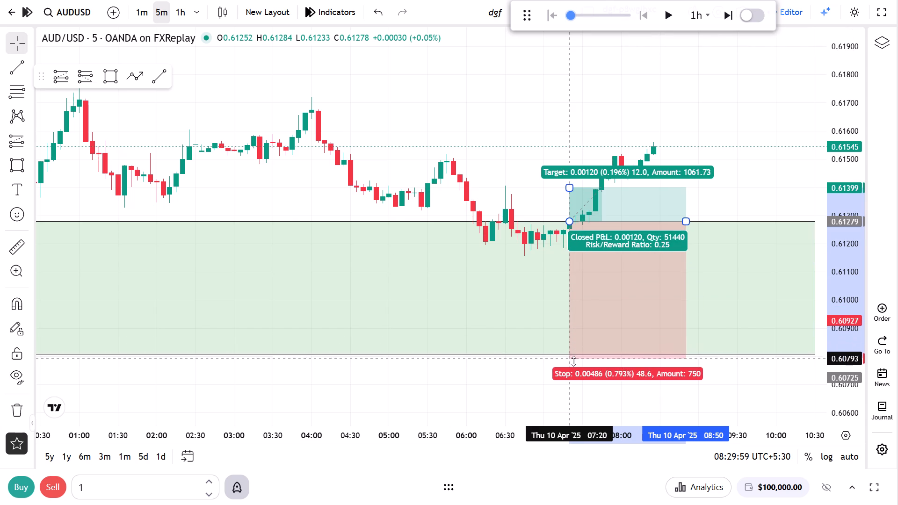
{"action": "left_click_drag", "start_coordinate": [573, 361], "coordinate": [573, 364]}
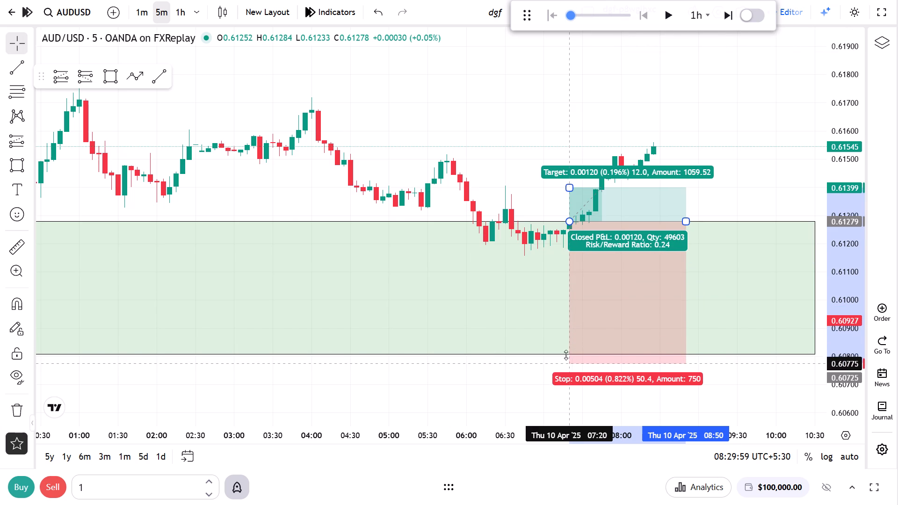
Raise the 07:20 long position's target to 0.61785 and extend its end time to about 09:35.
{"action": "left_click_drag", "start_coordinate": [522, 188], "coordinate": [528, 265]}
{"action": "left_click_drag", "start_coordinate": [575, 249], "coordinate": [572, 186]}
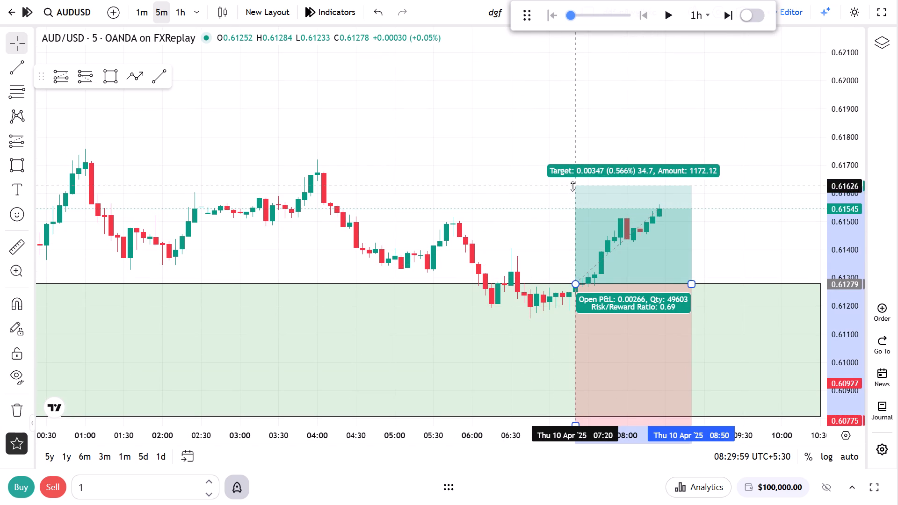
{"action": "left_click_drag", "start_coordinate": [572, 186], "coordinate": [574, 141]}
{"action": "left_click_drag", "start_coordinate": [543, 202], "coordinate": [359, 163]}
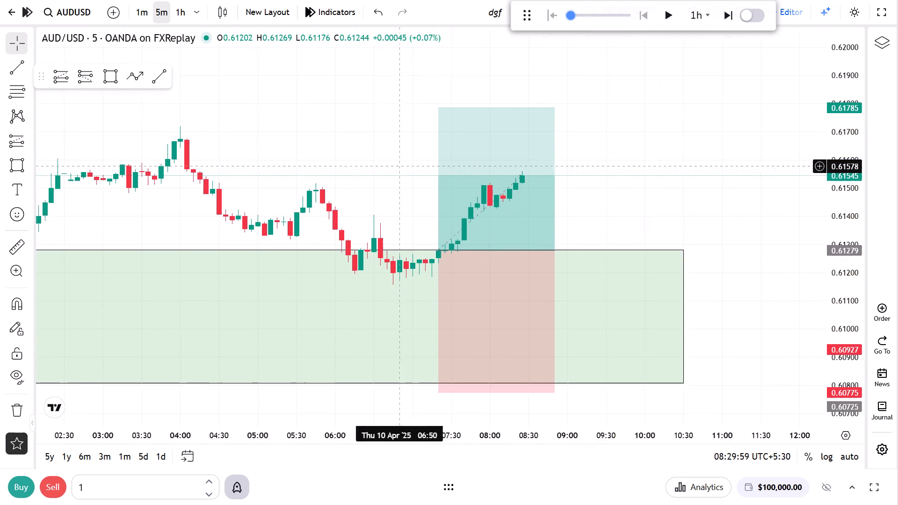
{"action": "left_click_drag", "start_coordinate": [359, 163], "coordinate": [359, 163]}
{"action": "left_click_drag", "start_coordinate": [514, 248], "coordinate": [572, 251]}
{"action": "left_click_drag", "start_coordinate": [680, 178], "coordinate": [680, 171]}
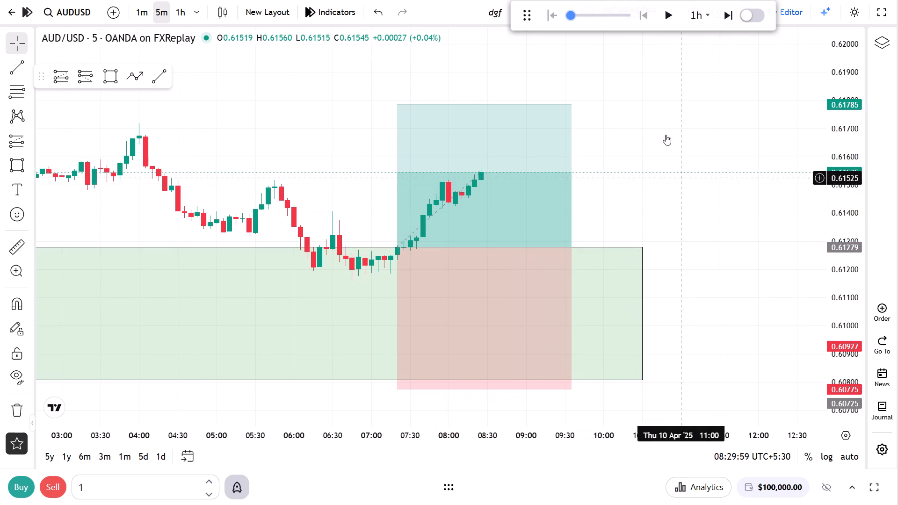
Resume the replay and pause it at about 12:30 on 10 April.
{"action": "left_click", "coordinate": [678, 16]}
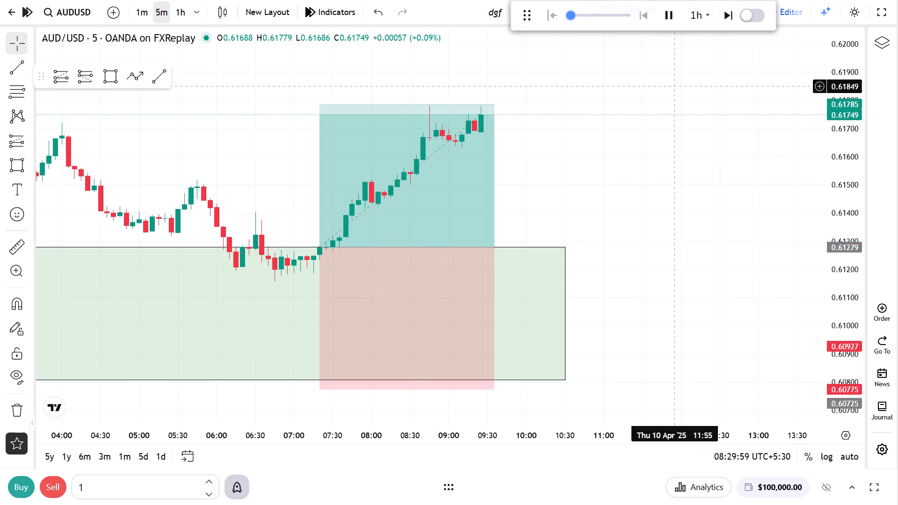
{"action": "left_click", "coordinate": [678, 87]}
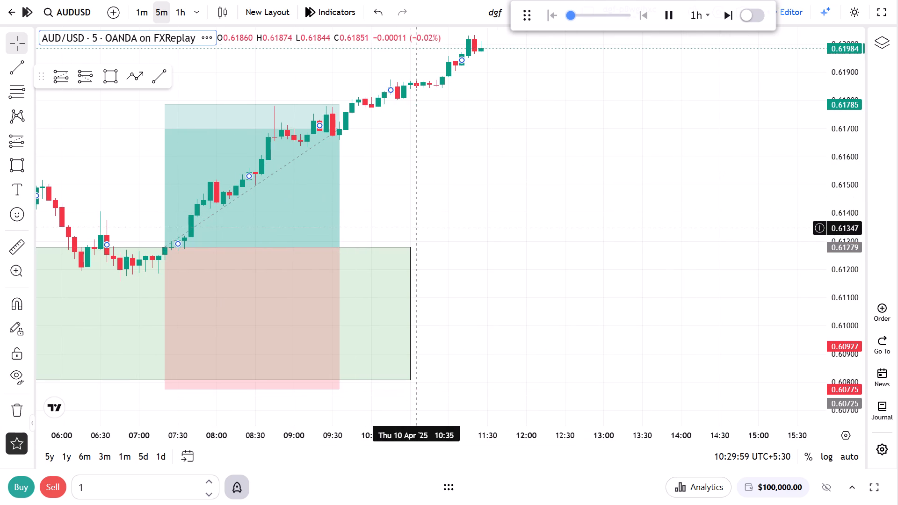
{"action": "left_click", "coordinate": [661, 8]}
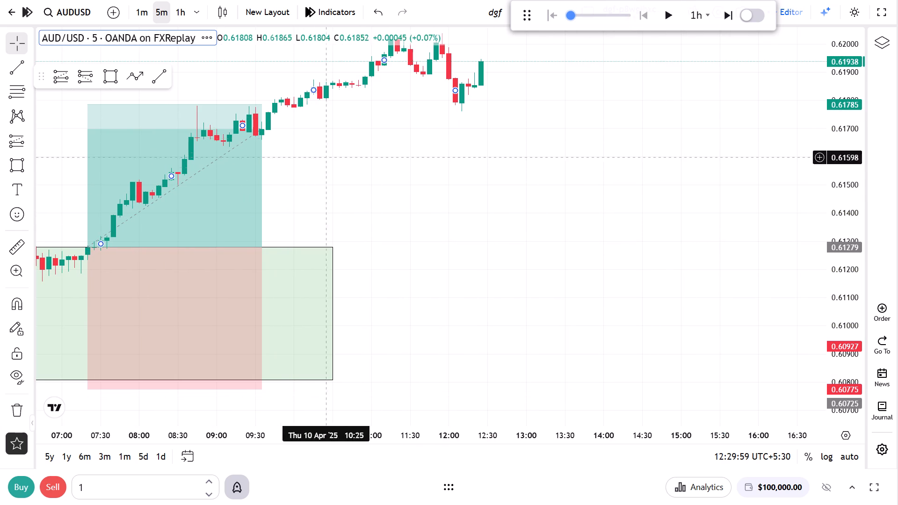
Extend the 07:20 long position's end time to about 09:45.
{"action": "left_click_drag", "start_coordinate": [261, 245], "coordinate": [276, 246]}
{"action": "left_click", "coordinate": [355, 180]}
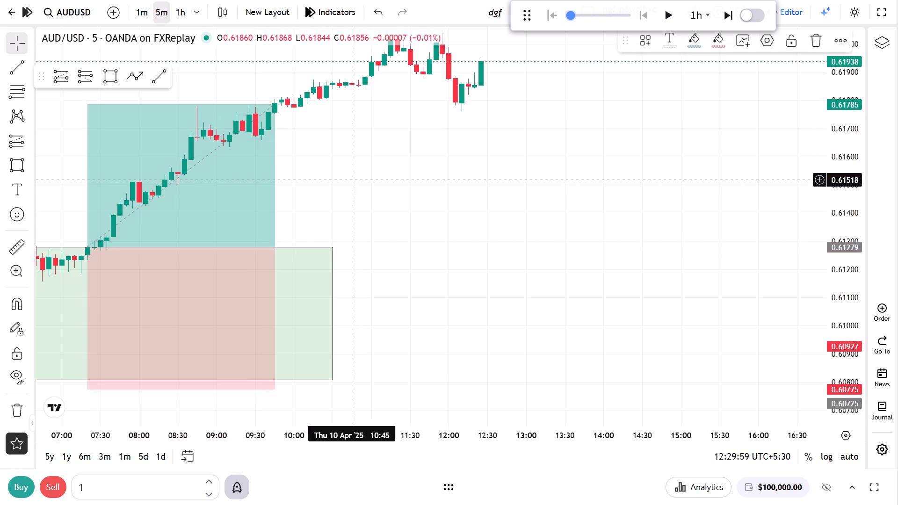
On the 1-hour chart, delete the upper green zone that starts on 3 April at 02:30.
{"action": "left_click", "coordinate": [184, 7]}
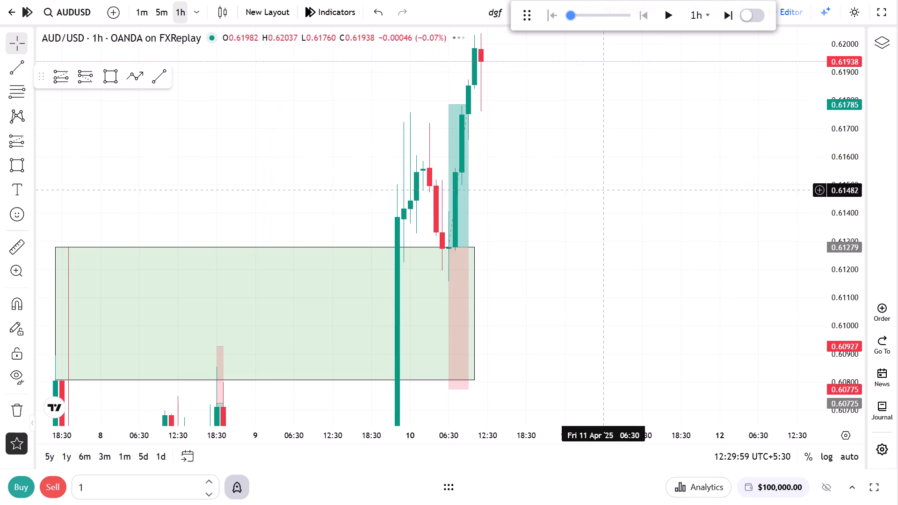
{"action": "left_click_drag", "start_coordinate": [853, 159], "coordinate": [787, 313]}
{"action": "left_click_drag", "start_coordinate": [663, 289], "coordinate": [784, 306]}
{"action": "scroll", "coordinate": [697, 282], "scroll_direction": "down", "scroll_amount": 2}
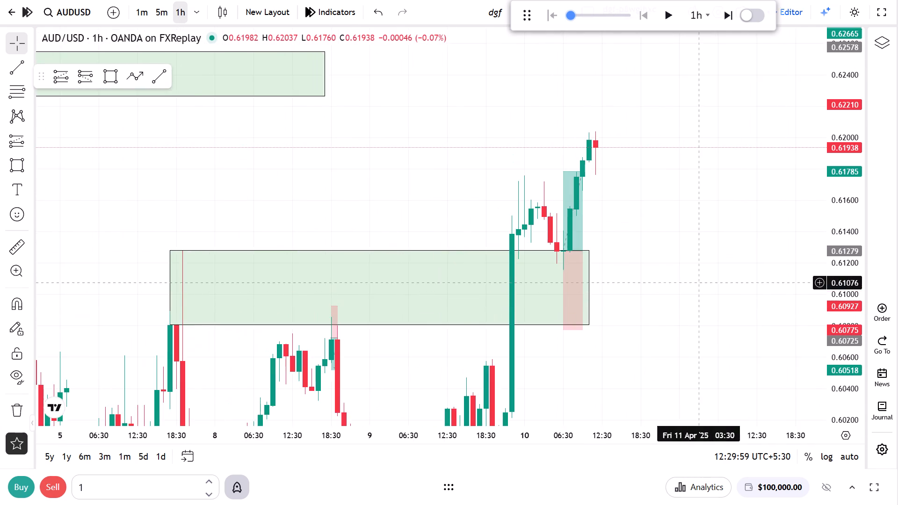
{"action": "scroll", "coordinate": [696, 282], "scroll_direction": "down", "scroll_amount": 4}
{"action": "left_click", "coordinate": [545, 73]}
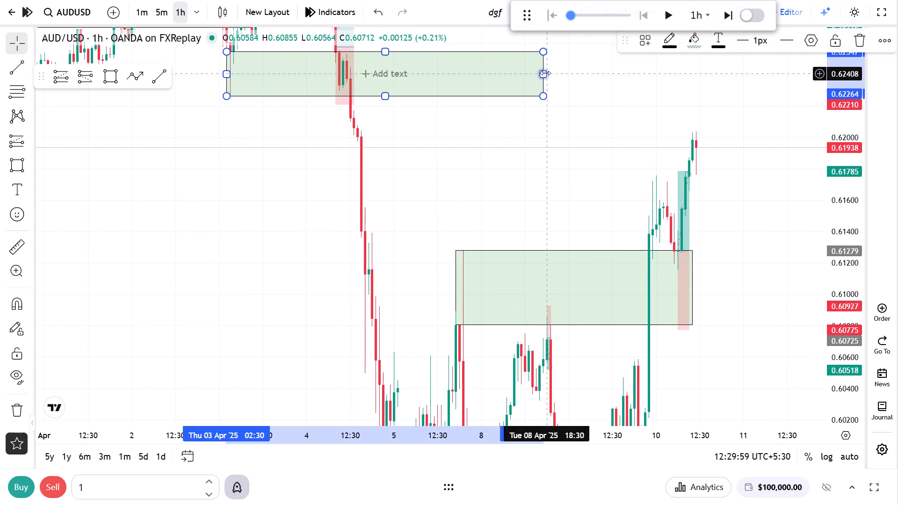
{"action": "left_click", "coordinate": [862, 41]}
Move the 7 April green zone to start on 9 April at 23:30, spanning about 0.61560 to 0.61764 and ending 14 April 09:30.
{"action": "left_click_drag", "start_coordinate": [791, 148], "coordinate": [794, 159]}
{"action": "scroll", "coordinate": [759, 197], "scroll_direction": "up", "scroll_amount": 5}
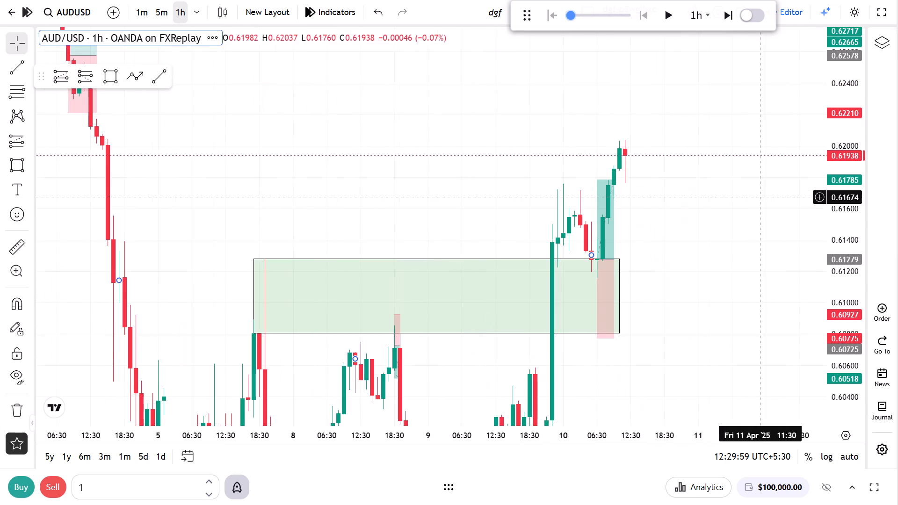
{"action": "left_click_drag", "start_coordinate": [499, 260], "coordinate": [762, 181]}
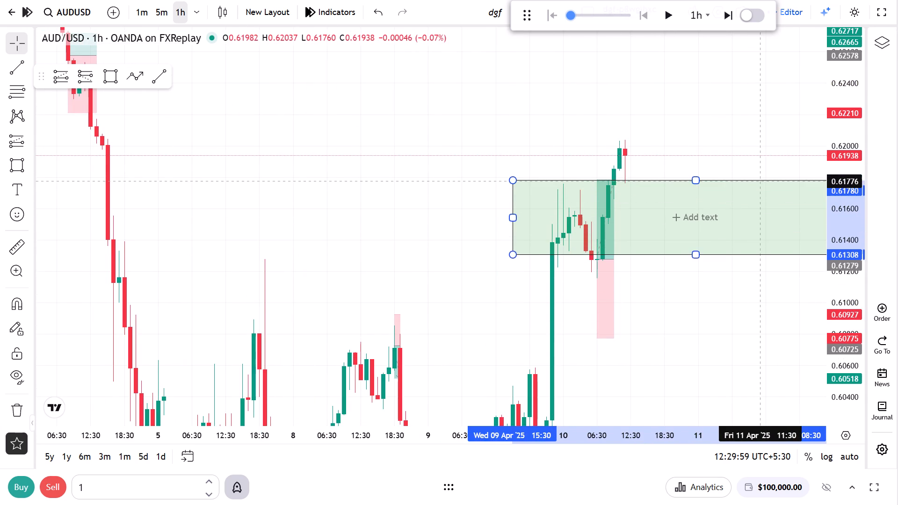
{"action": "left_click_drag", "start_coordinate": [762, 181], "coordinate": [766, 183]}
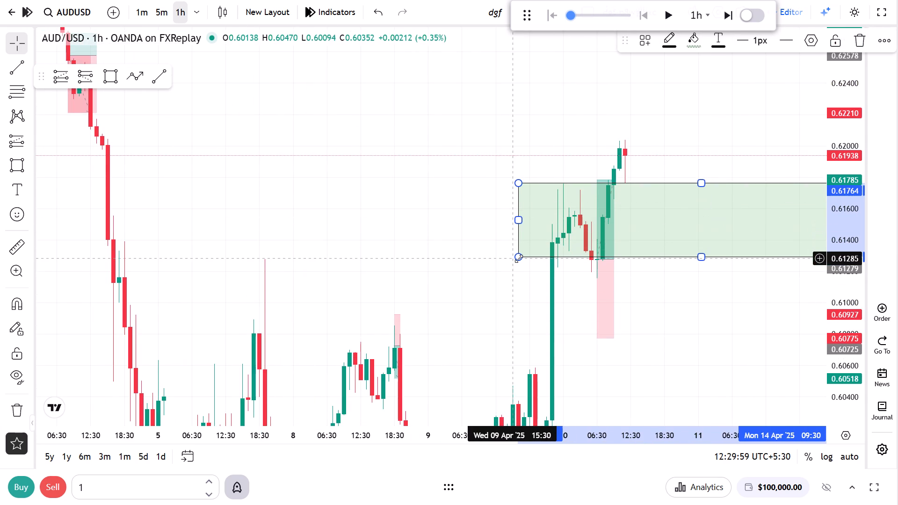
{"action": "left_click_drag", "start_coordinate": [520, 259], "coordinate": [558, 238]}
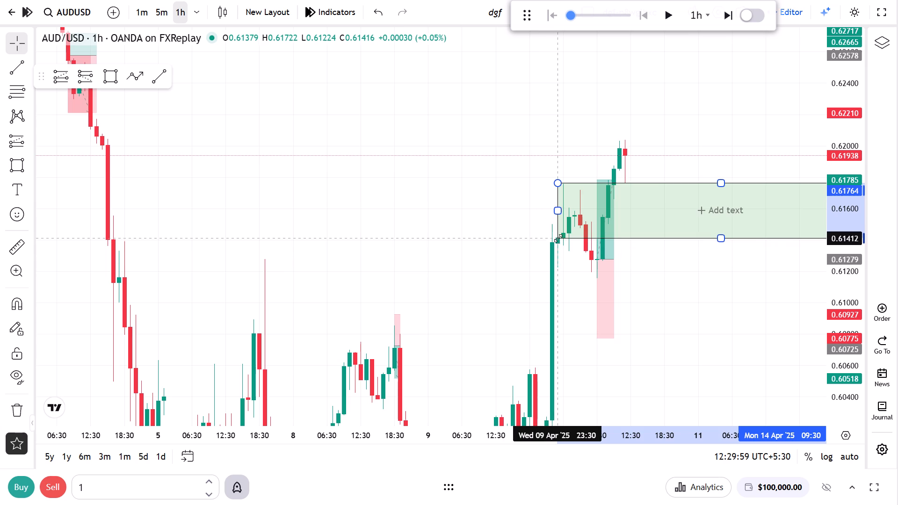
{"action": "left_click_drag", "start_coordinate": [558, 238], "coordinate": [547, 222]}
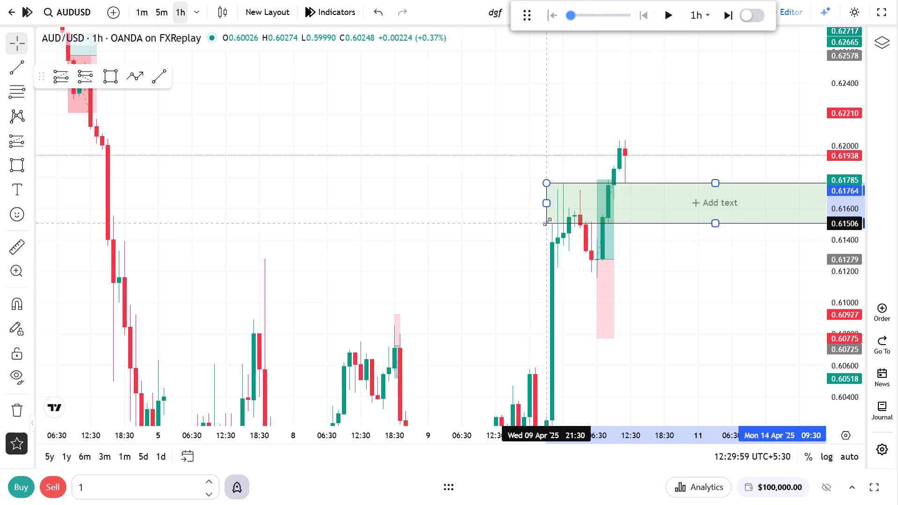
{"action": "left_click_drag", "start_coordinate": [547, 222], "coordinate": [560, 215]}
On the 5-minute chart, place a long position at 12:25 on 10 April with entry 0.61937 and stop 0.61463.
{"action": "left_click_drag", "start_coordinate": [503, 246], "coordinate": [449, 118]}
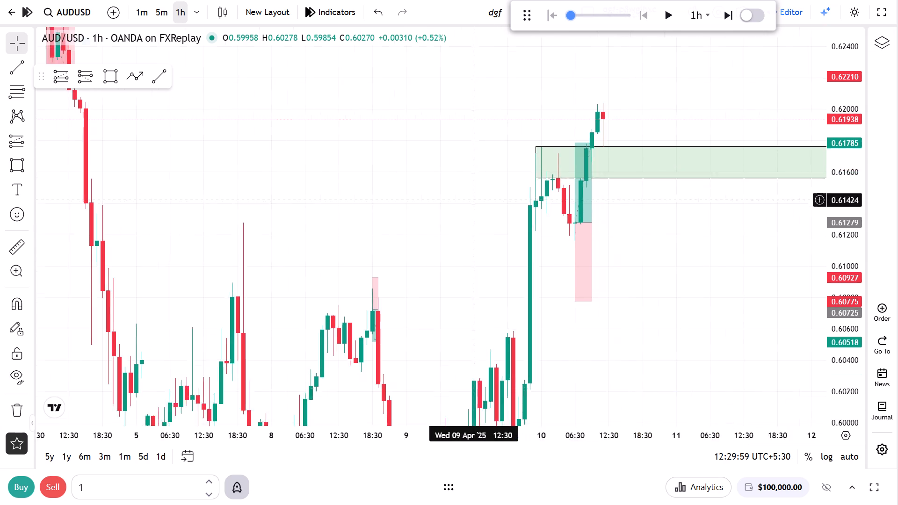
{"action": "left_click_drag", "start_coordinate": [449, 118], "coordinate": [445, 82]}
{"action": "left_click_drag", "start_coordinate": [449, 115], "coordinate": [447, 240]}
{"action": "left_click_drag", "start_coordinate": [436, 188], "coordinate": [427, 241]}
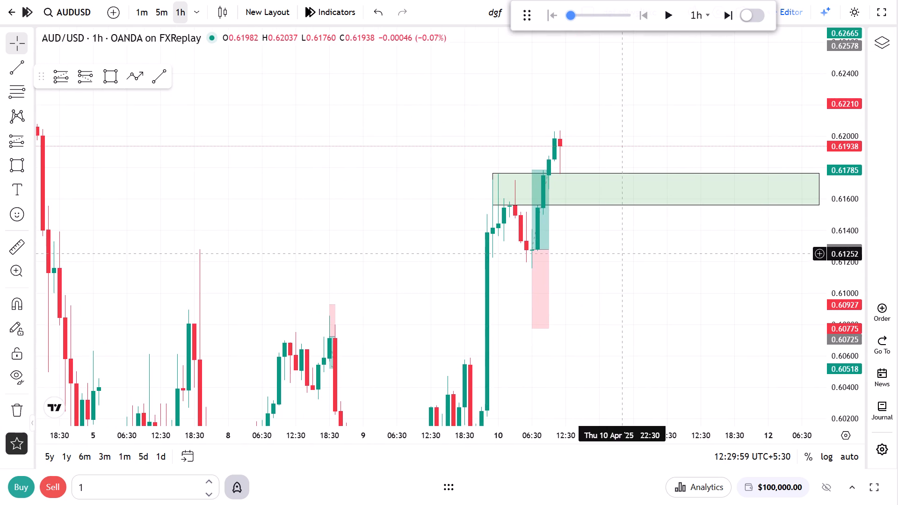
{"action": "left_click_drag", "start_coordinate": [623, 254], "coordinate": [518, 253]}
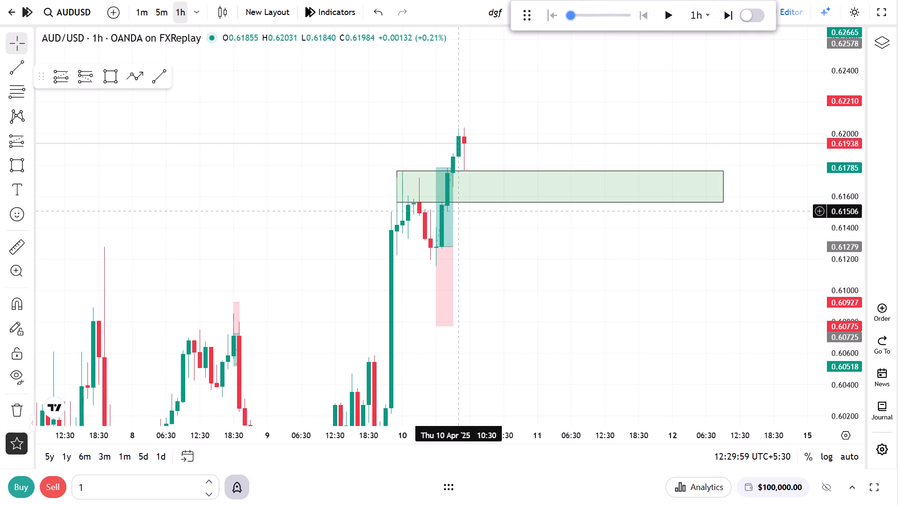
{"action": "left_click", "coordinate": [161, 15]}
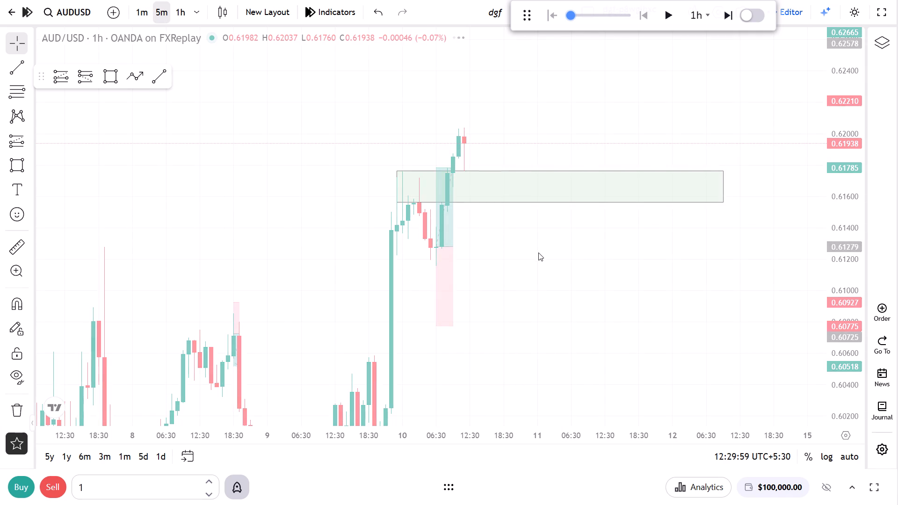
{"action": "left_click_drag", "start_coordinate": [500, 246], "coordinate": [529, 268]}
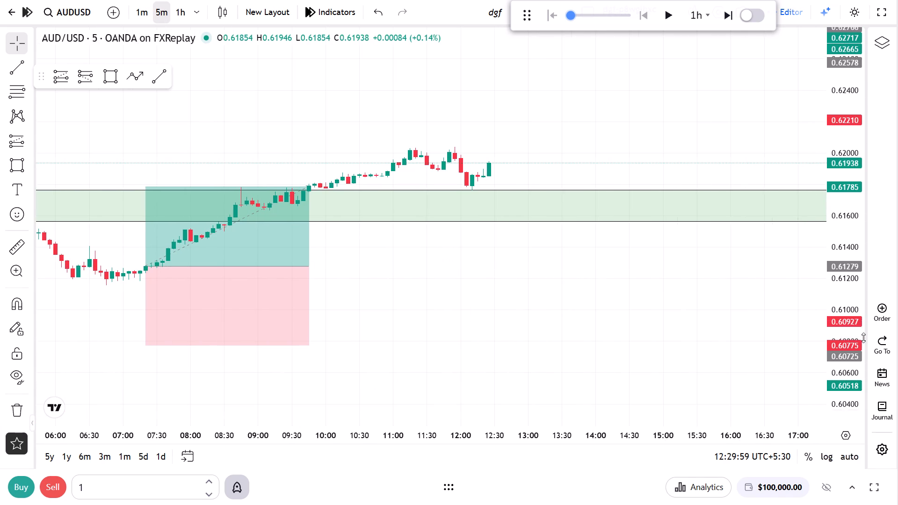
{"action": "left_click_drag", "start_coordinate": [863, 338], "coordinate": [836, 202]}
{"action": "left_click_drag", "start_coordinate": [510, 283], "coordinate": [533, 370]}
{"action": "left_click", "coordinate": [50, 82]}
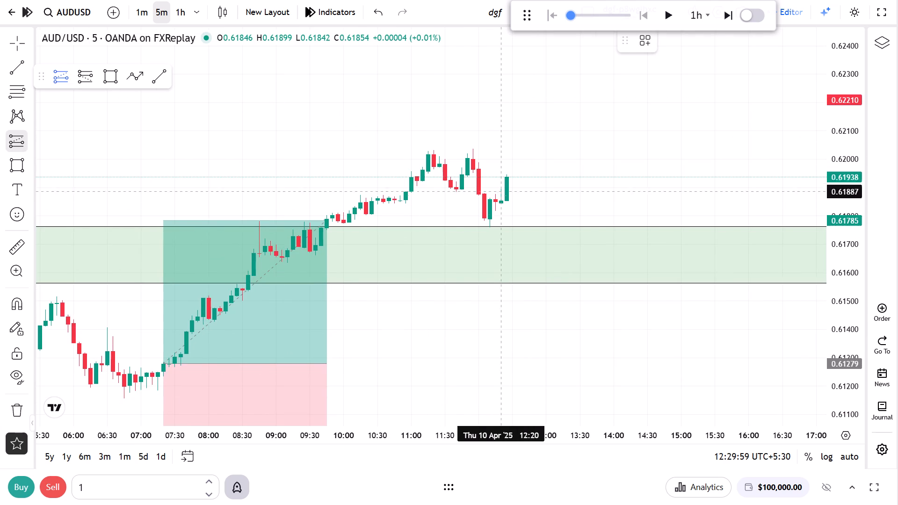
{"action": "left_click", "coordinate": [506, 177]}
{"action": "left_click_drag", "start_coordinate": [510, 229], "coordinate": [511, 251]}
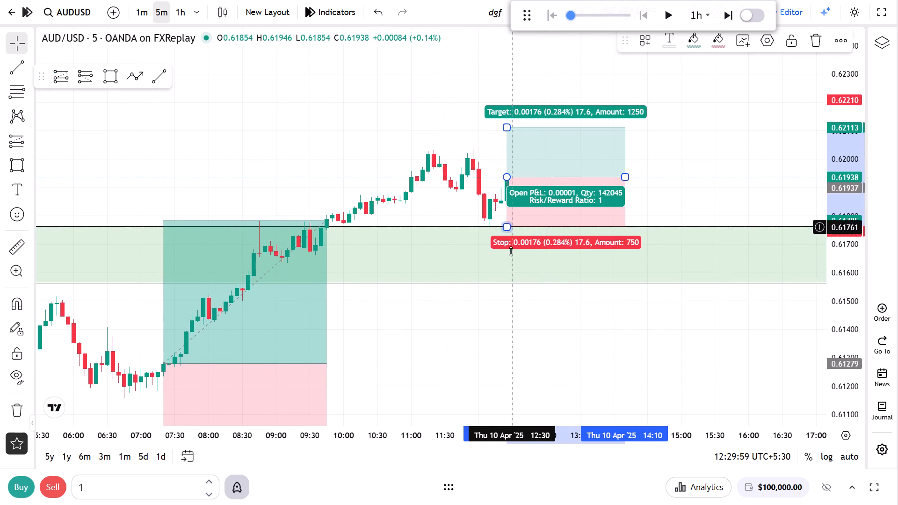
{"action": "left_click_drag", "start_coordinate": [511, 251], "coordinate": [511, 293]}
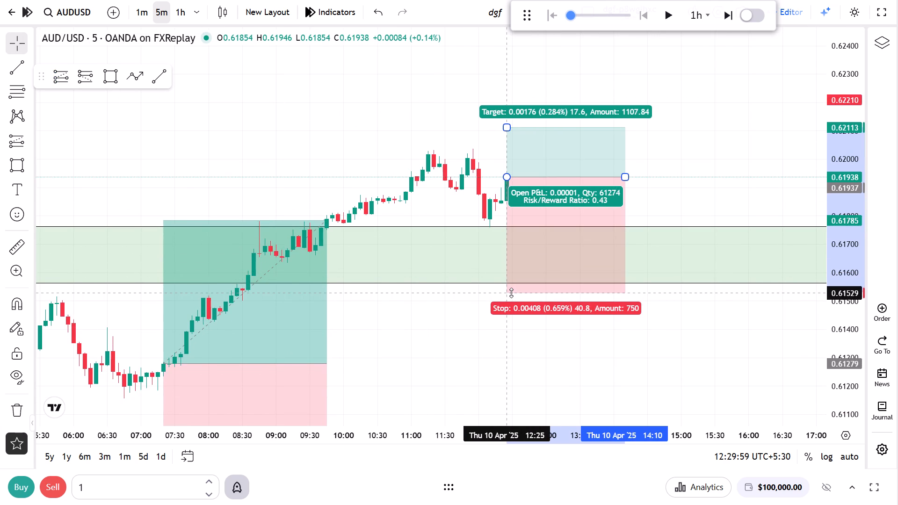
{"action": "left_click_drag", "start_coordinate": [511, 293], "coordinate": [505, 311]}
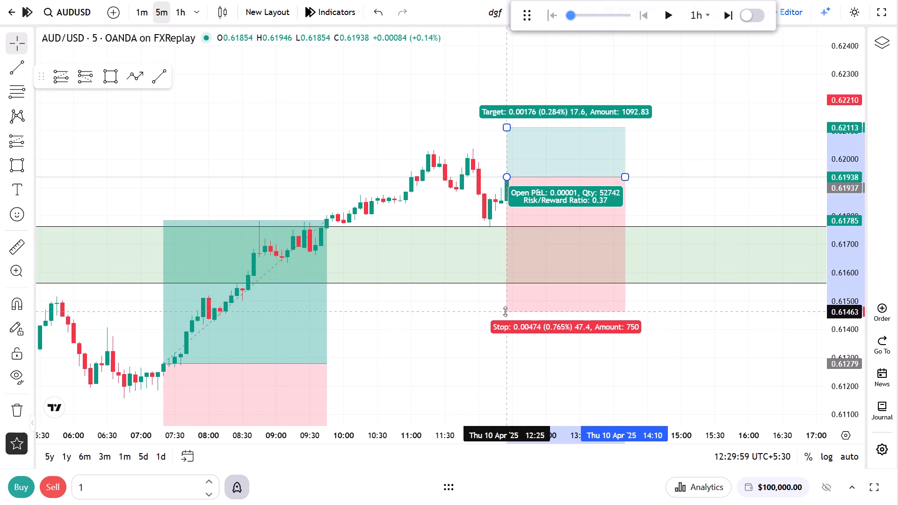
Set the 12:25 long position's stop to about 0.61436 and its target to about 0.62442.
{"action": "left_click_drag", "start_coordinate": [505, 311], "coordinate": [504, 319]}
{"action": "left_click_drag", "start_coordinate": [449, 300], "coordinate": [431, 342]}
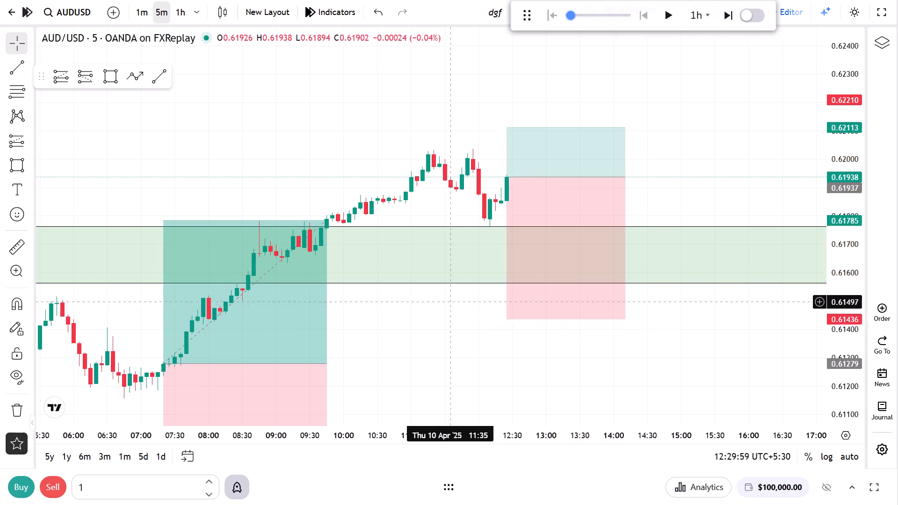
{"action": "left_click_drag", "start_coordinate": [431, 342], "coordinate": [414, 374]}
{"action": "left_click_drag", "start_coordinate": [467, 194], "coordinate": [466, 192]}
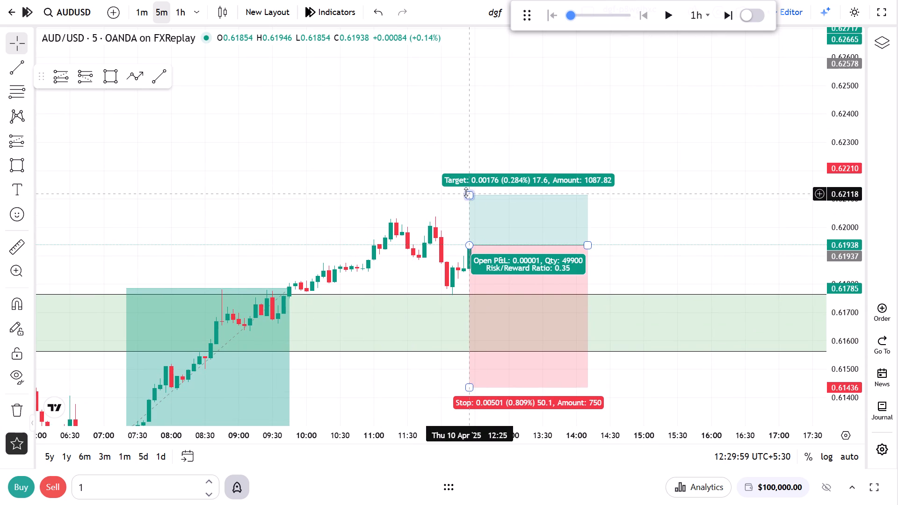
{"action": "left_click_drag", "start_coordinate": [466, 192], "coordinate": [468, 149]}
{"action": "left_click_drag", "start_coordinate": [471, 145], "coordinate": [469, 134]}
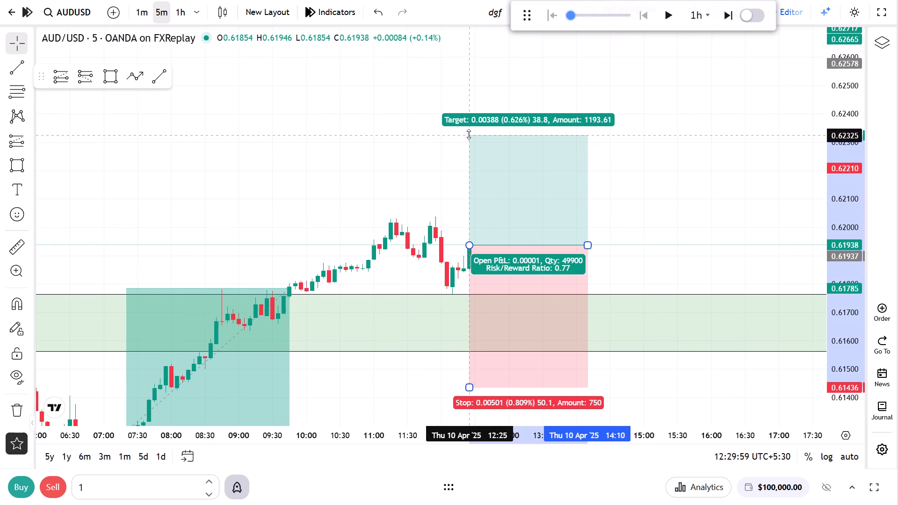
{"action": "left_click_drag", "start_coordinate": [469, 134], "coordinate": [480, 102]}
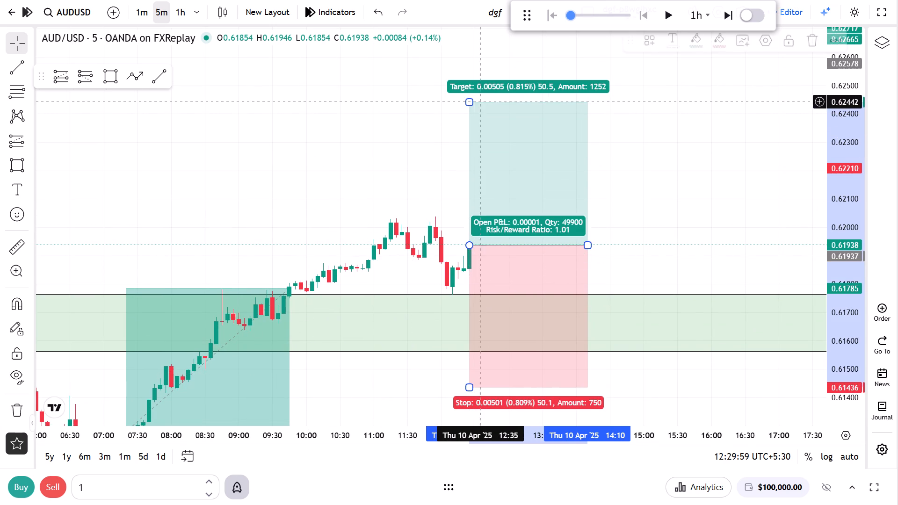
{"action": "left_click", "coordinate": [720, 184]}
Run the replay forward to about 15:30 on 10 April.
{"action": "left_click", "coordinate": [660, 10]}
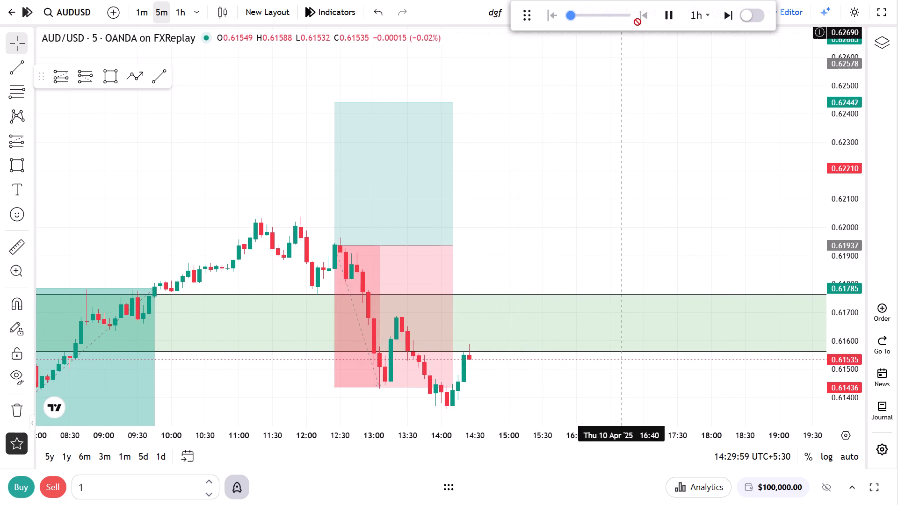
{"action": "left_click", "coordinate": [661, 17]}
Shorten the 12:25 long position so it ends at about 13:05 on 10 April.
{"action": "left_click_drag", "start_coordinate": [386, 242], "coordinate": [333, 242]}
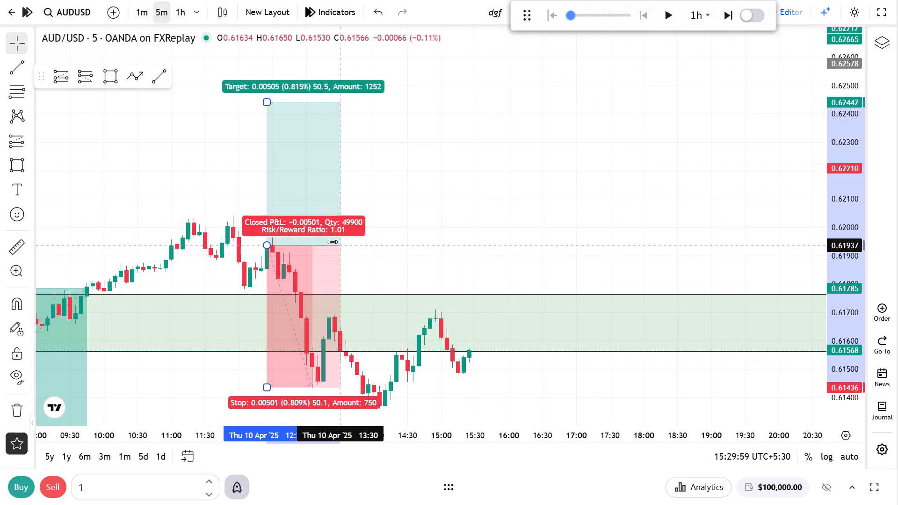
{"action": "left_click_drag", "start_coordinate": [333, 242], "coordinate": [315, 242]}
{"action": "left_click", "coordinate": [454, 207]}
Return to the 1-hour chart and resume the replay from 15:30 on 10 April.
{"action": "left_click", "coordinate": [184, 11]}
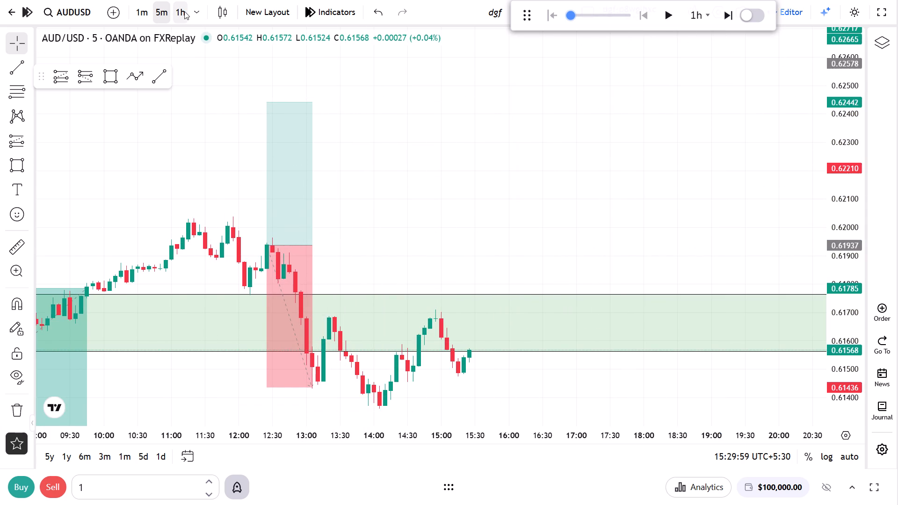
{"action": "left_click_drag", "start_coordinate": [839, 149], "coordinate": [840, 368]}
{"action": "left_click_drag", "start_coordinate": [671, 377], "coordinate": [689, 312]}
{"action": "left_click", "coordinate": [677, 10]}
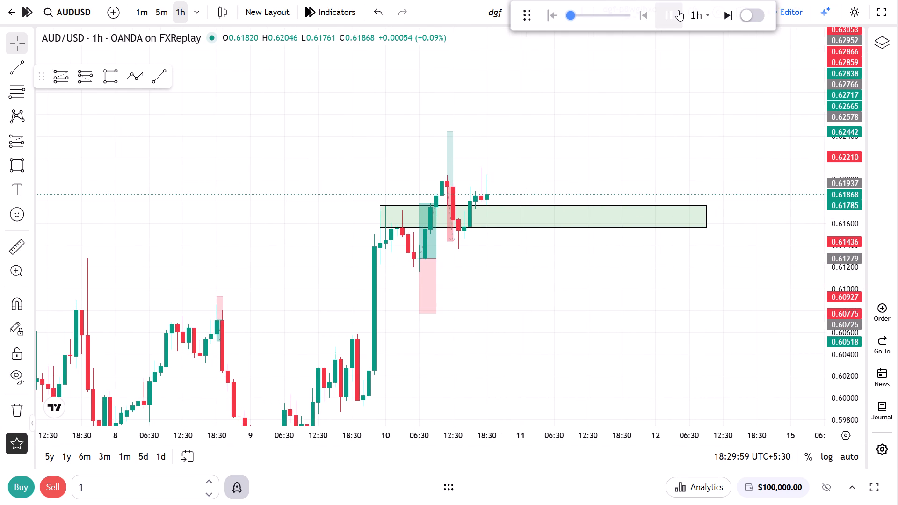
Shorten the green zone starting 9 April at 23:30 so it ends at about 14:30 on 10 April.
{"action": "left_click_drag", "start_coordinate": [700, 220], "coordinate": [700, 221]}
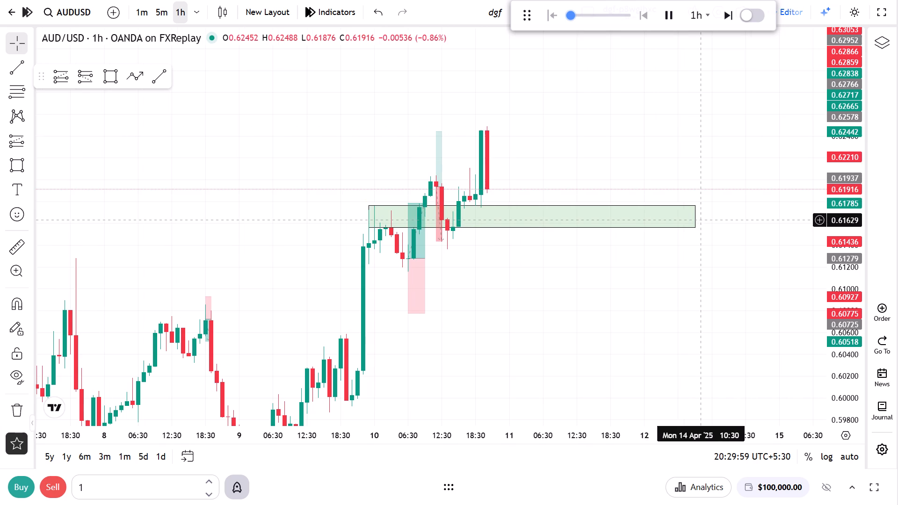
{"action": "left_click_drag", "start_coordinate": [700, 221], "coordinate": [689, 218]}
{"action": "left_click", "coordinate": [688, 217]}
{"action": "left_click_drag", "start_coordinate": [680, 215], "coordinate": [621, 214]}
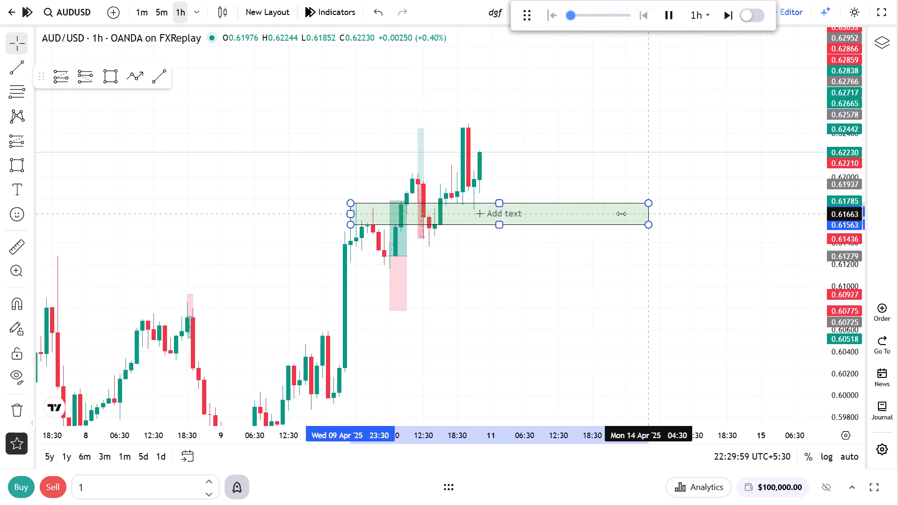
{"action": "left_click_drag", "start_coordinate": [621, 214], "coordinate": [431, 209]}
{"action": "left_click", "coordinate": [613, 179]}
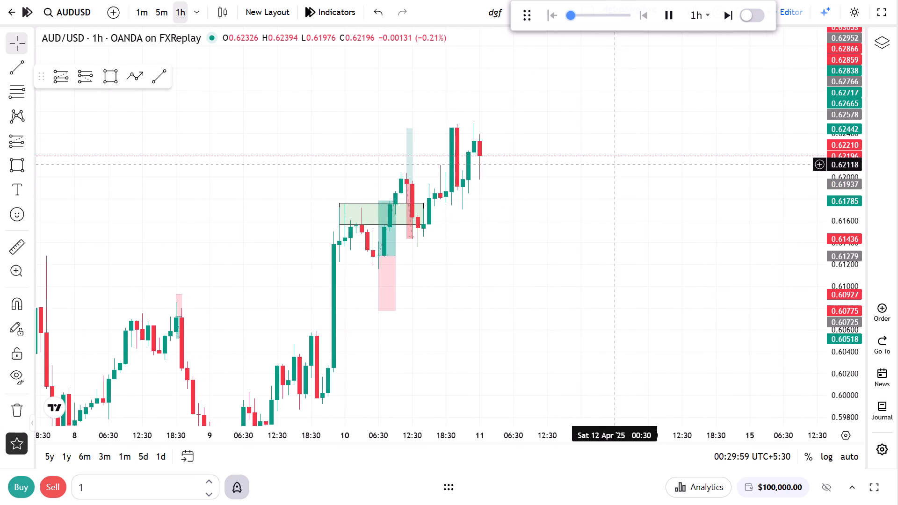
Pause the replay at about 01:30 on 11 April.
{"action": "left_click", "coordinate": [661, 17]}
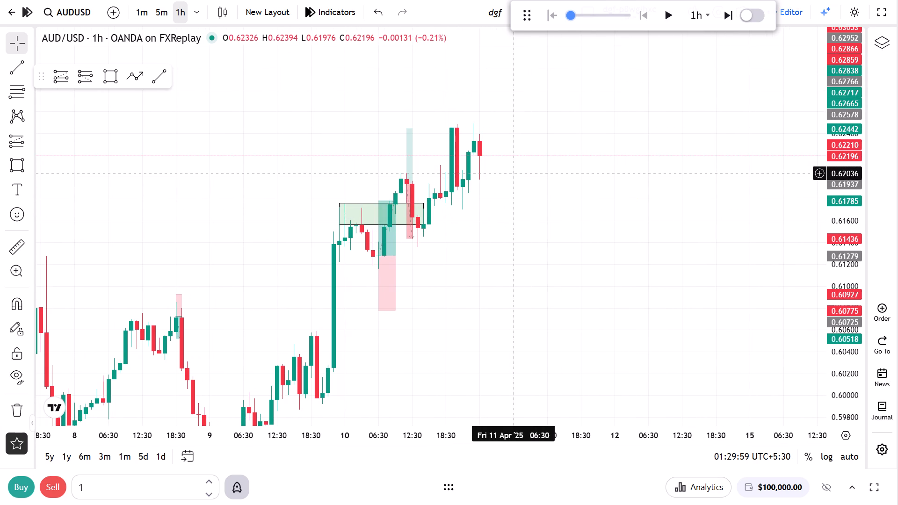
{"action": "left_click", "coordinate": [364, 207]}
{"action": "left_click", "coordinate": [365, 205]}
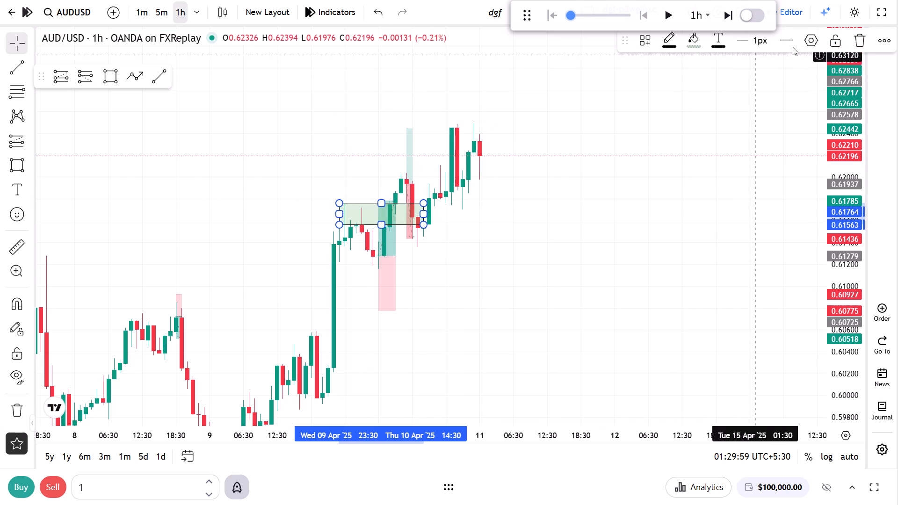
{"action": "left_click", "coordinate": [414, 280]}
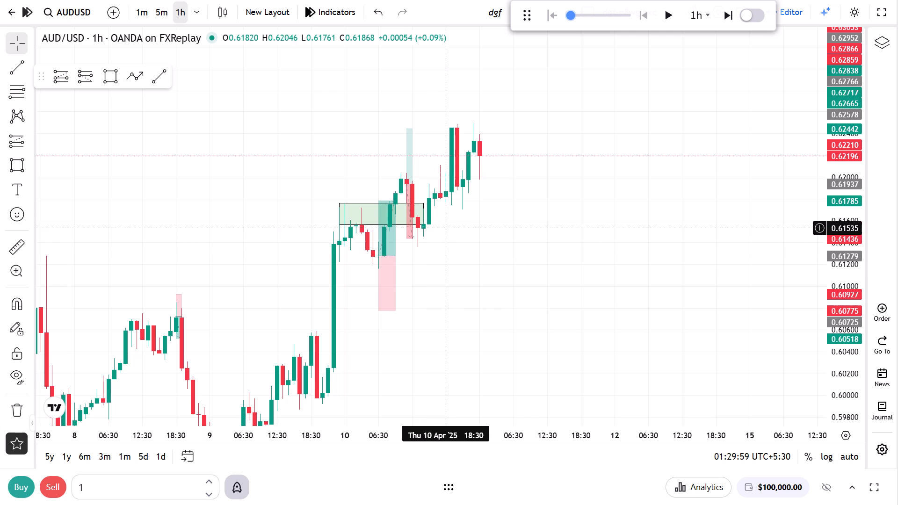
Run the replay forward to about 07:30 on 11 April and pause it.
{"action": "left_click_drag", "start_coordinate": [516, 243], "coordinate": [574, 235]}
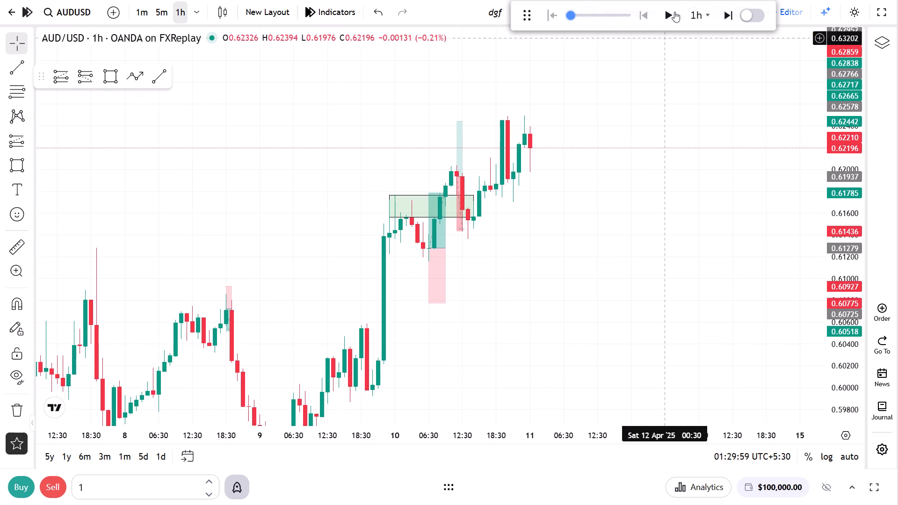
{"action": "left_click", "coordinate": [674, 12]}
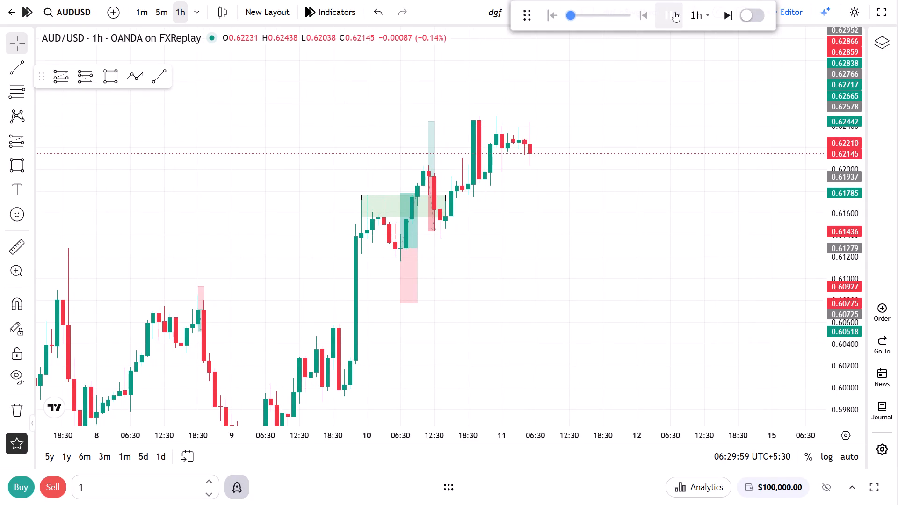
{"action": "left_click", "coordinate": [674, 12]}
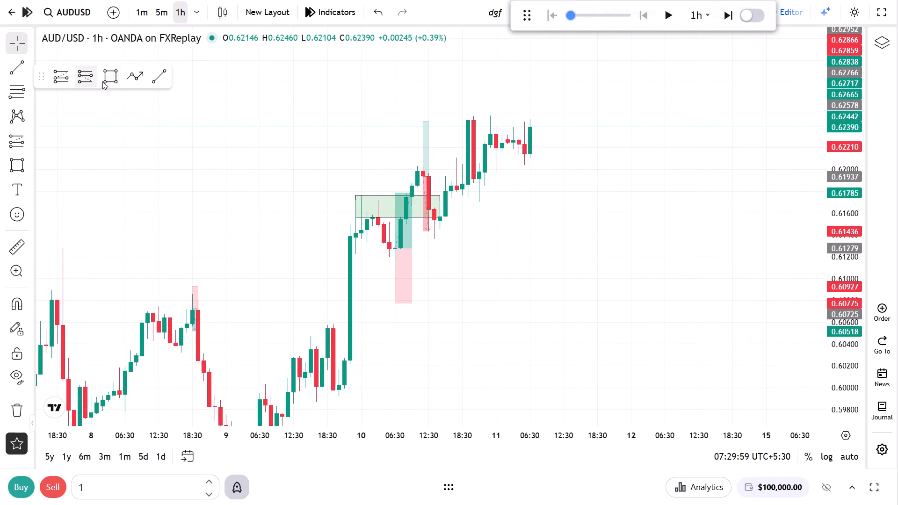
Draw a green zone from 10 April 09:30 to 11 April 08:30, spanning about 0.61983 to 0.62024.
{"action": "left_click", "coordinate": [102, 81]}
{"action": "left_click", "coordinate": [410, 171]}
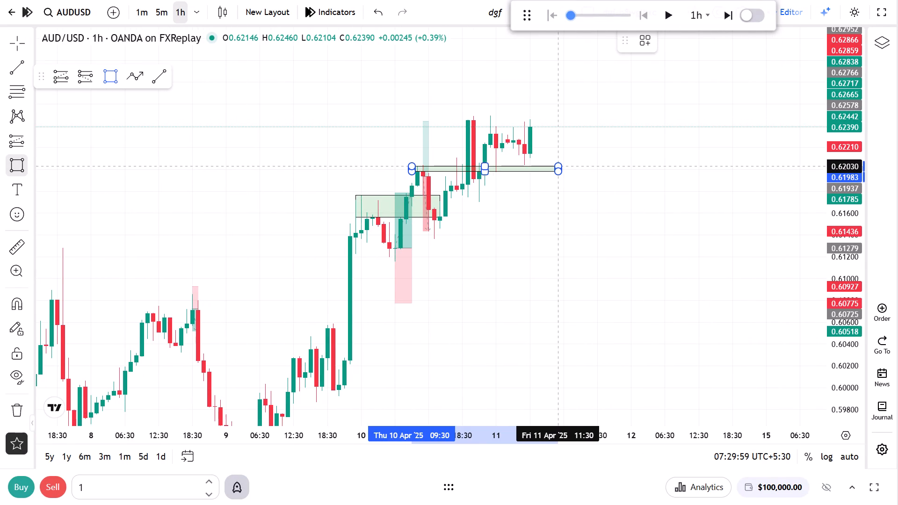
{"action": "left_click", "coordinate": [541, 167]}
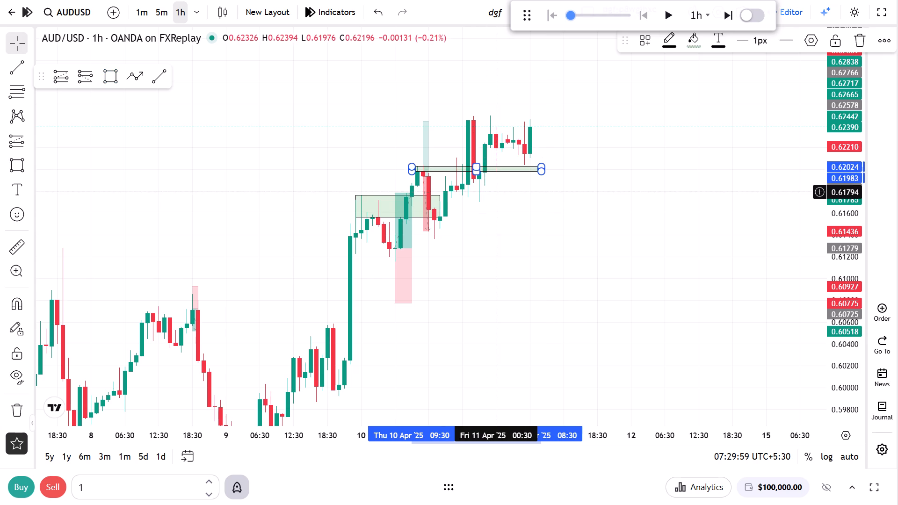
{"action": "left_click", "coordinate": [495, 192]}
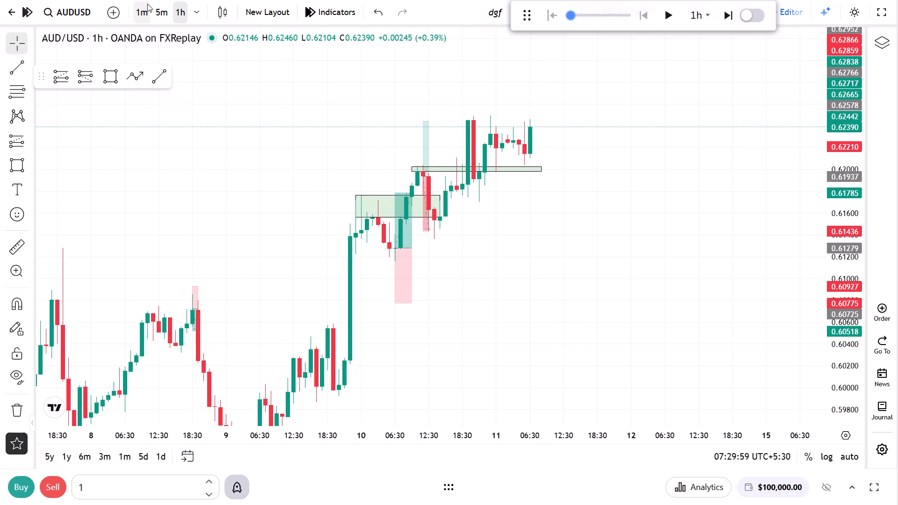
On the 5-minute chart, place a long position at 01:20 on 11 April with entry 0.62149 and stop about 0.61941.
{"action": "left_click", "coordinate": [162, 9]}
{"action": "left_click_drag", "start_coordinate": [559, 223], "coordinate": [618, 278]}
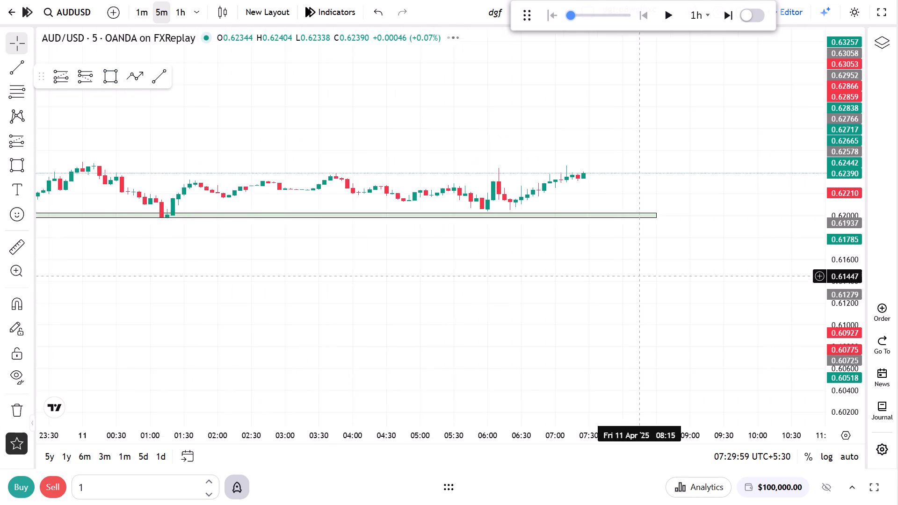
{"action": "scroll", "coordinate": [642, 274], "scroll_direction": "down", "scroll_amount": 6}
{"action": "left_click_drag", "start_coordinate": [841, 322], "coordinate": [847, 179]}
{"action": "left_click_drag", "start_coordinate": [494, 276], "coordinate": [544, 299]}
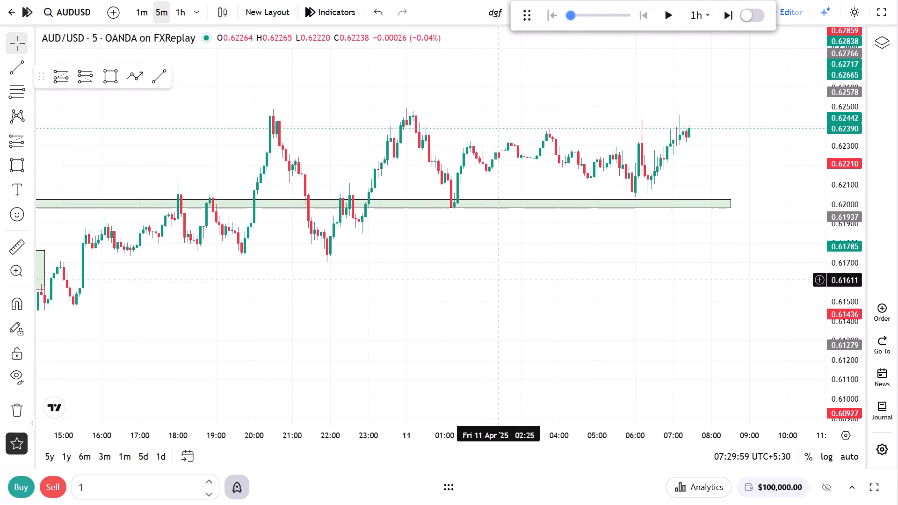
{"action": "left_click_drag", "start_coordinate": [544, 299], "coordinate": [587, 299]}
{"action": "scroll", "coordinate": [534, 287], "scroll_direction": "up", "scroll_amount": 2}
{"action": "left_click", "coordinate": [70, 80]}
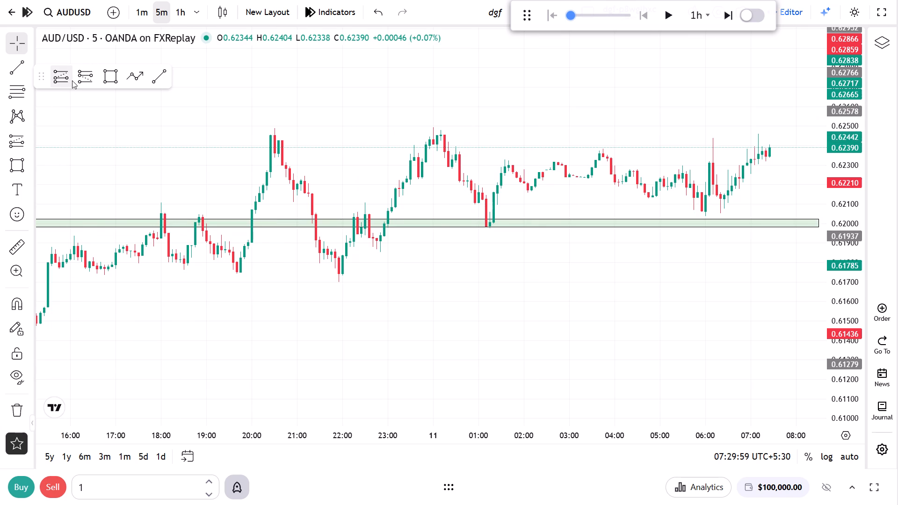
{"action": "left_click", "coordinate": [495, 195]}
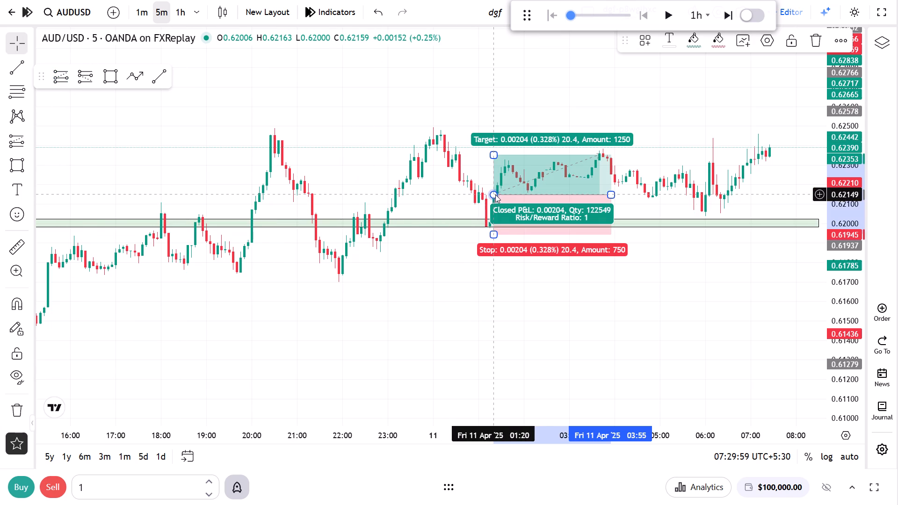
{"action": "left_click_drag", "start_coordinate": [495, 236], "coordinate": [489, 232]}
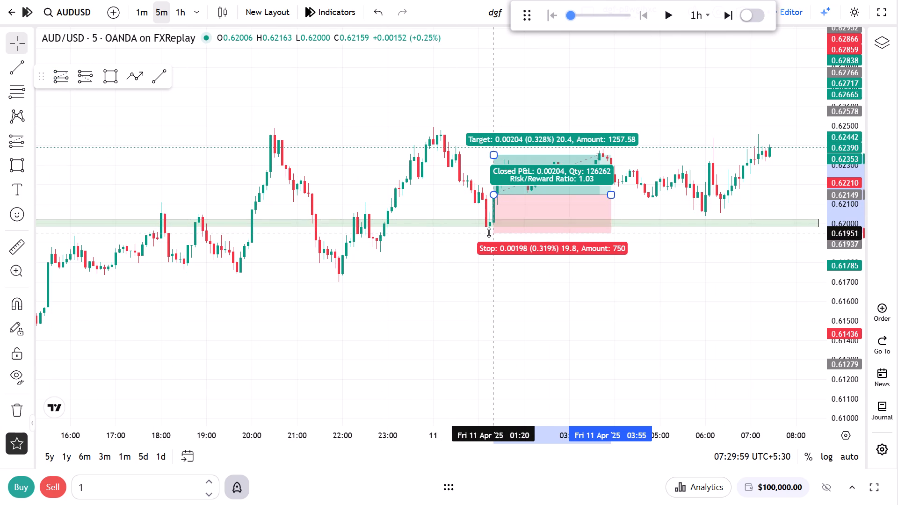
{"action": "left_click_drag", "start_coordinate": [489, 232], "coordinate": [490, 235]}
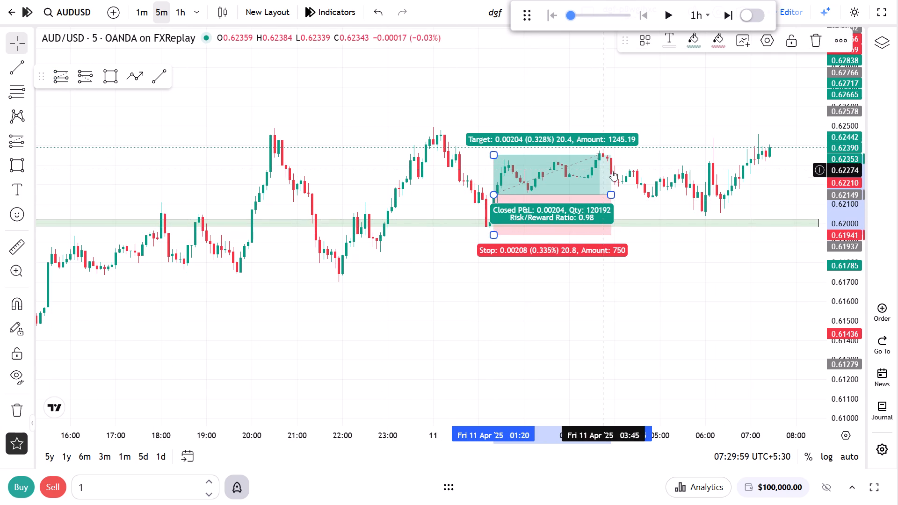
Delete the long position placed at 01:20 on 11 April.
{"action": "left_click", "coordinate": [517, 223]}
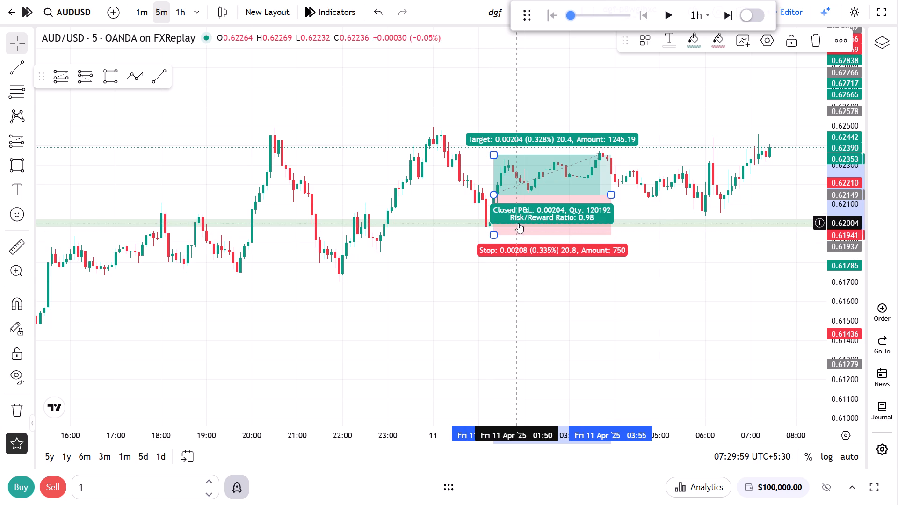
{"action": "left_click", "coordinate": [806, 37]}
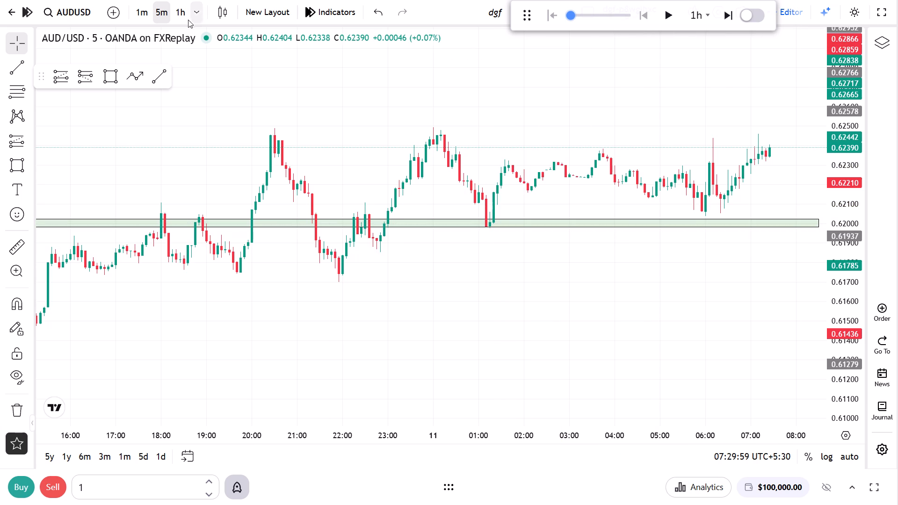
On the 1-hour chart, run the replay forward to about 01:30 on 16 April and pause it.
{"action": "left_click", "coordinate": [181, 15]}
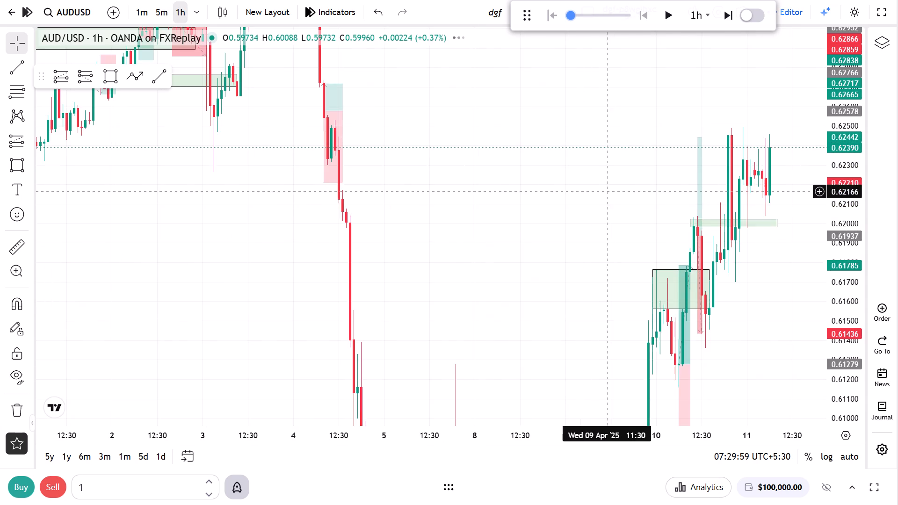
{"action": "scroll", "coordinate": [603, 204], "scroll_direction": "up", "scroll_amount": 5}
{"action": "left_click", "coordinate": [679, 19]}
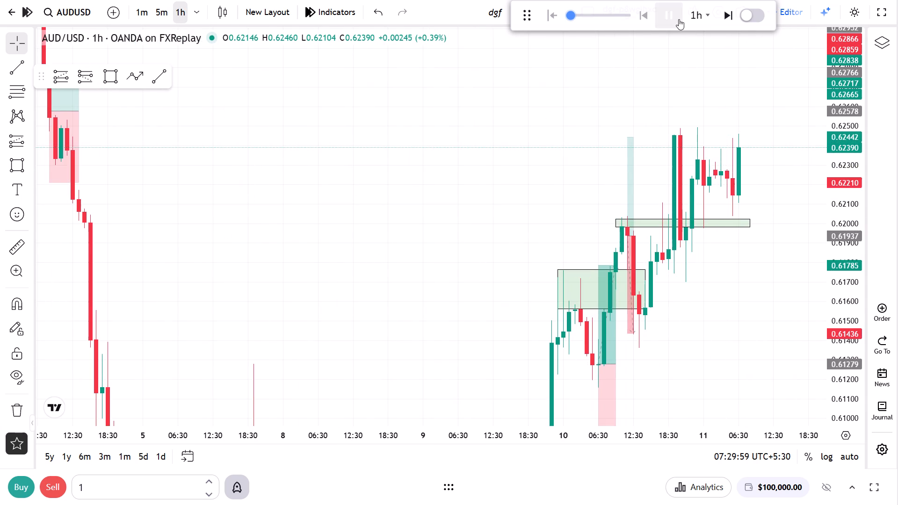
{"action": "left_click_drag", "start_coordinate": [776, 153], "coordinate": [719, 156]}
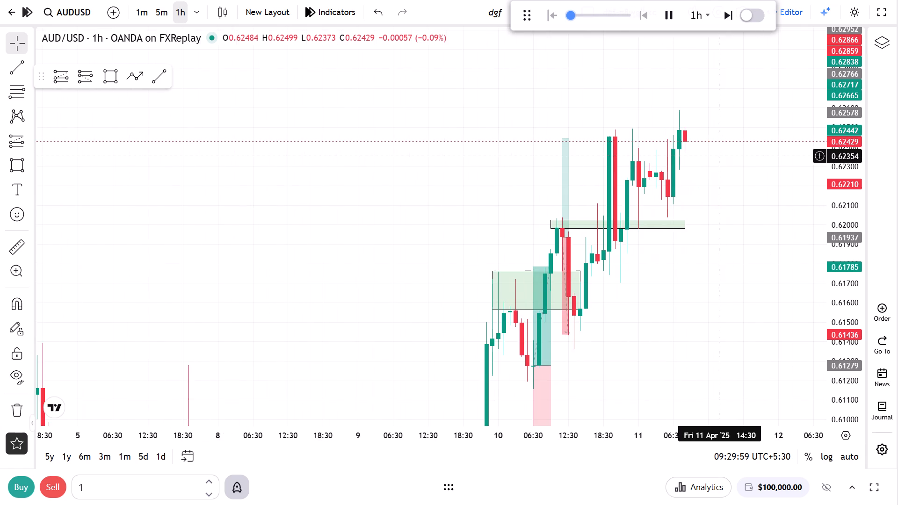
{"action": "left_click_drag", "start_coordinate": [746, 259], "coordinate": [740, 195]}
{"action": "left_click_drag", "start_coordinate": [862, 203], "coordinate": [852, 249]}
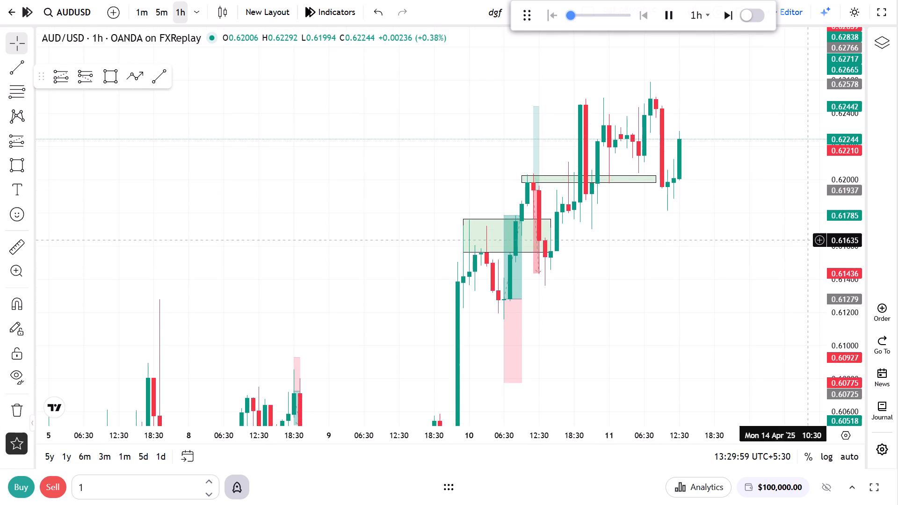
{"action": "left_click_drag", "start_coordinate": [773, 237], "coordinate": [723, 235]}
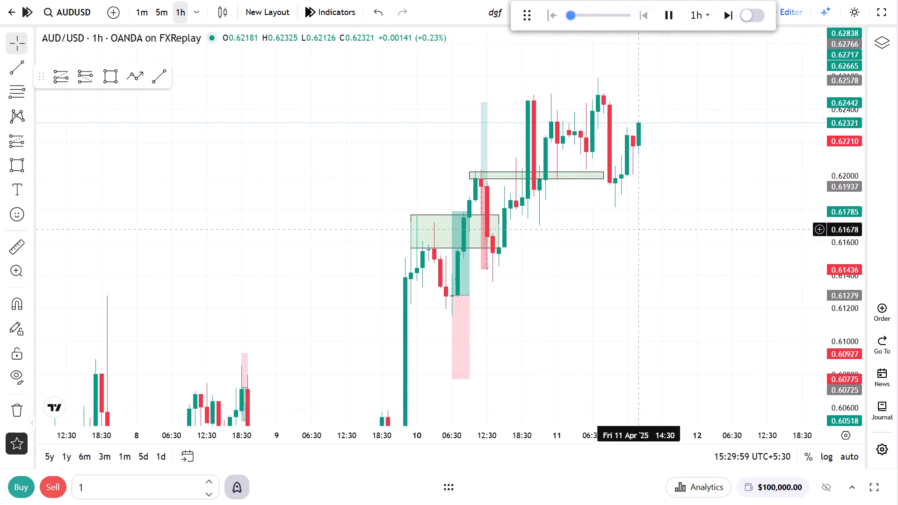
{"action": "left_click_drag", "start_coordinate": [676, 199], "coordinate": [687, 246]}
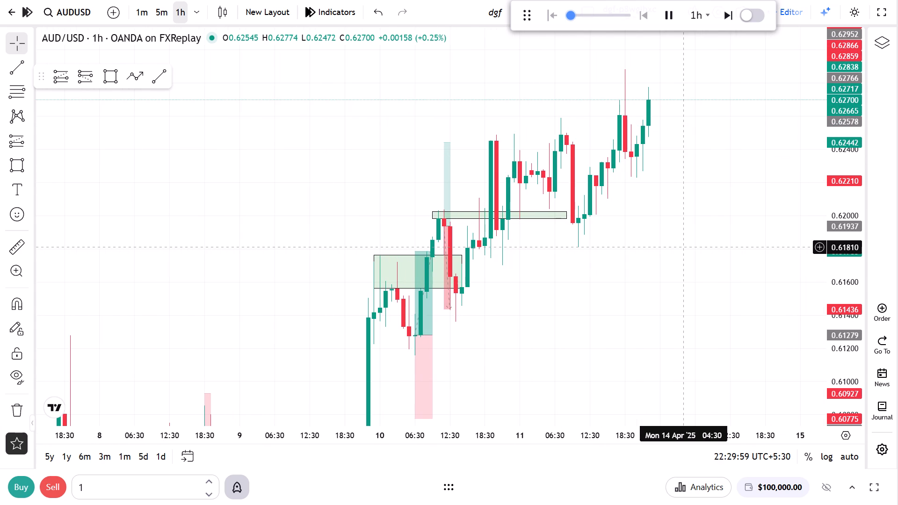
{"action": "left_click_drag", "start_coordinate": [675, 176], "coordinate": [673, 220]}
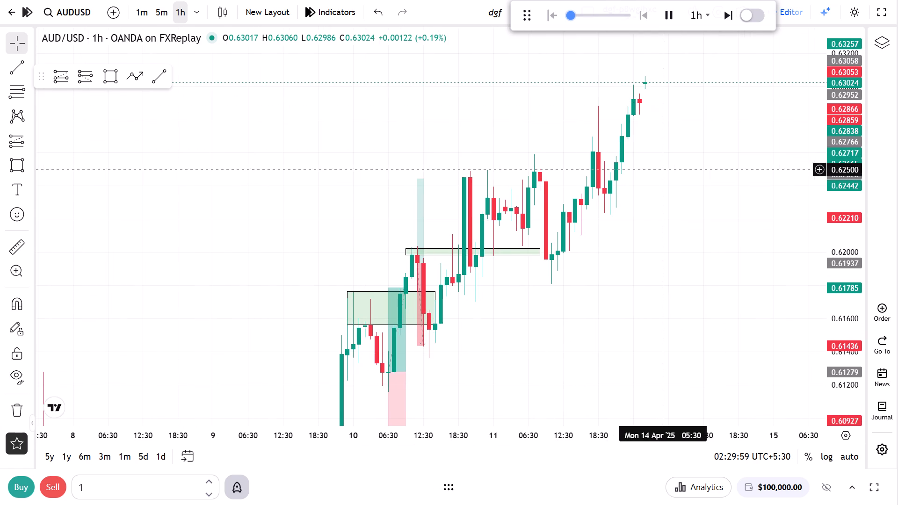
{"action": "left_click_drag", "start_coordinate": [663, 166], "coordinate": [665, 223]}
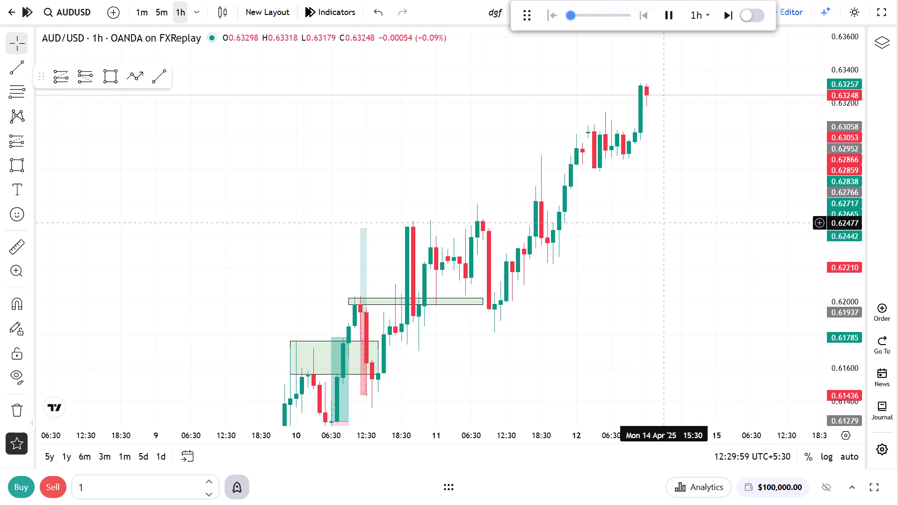
{"action": "left_click_drag", "start_coordinate": [660, 238], "coordinate": [658, 258]}
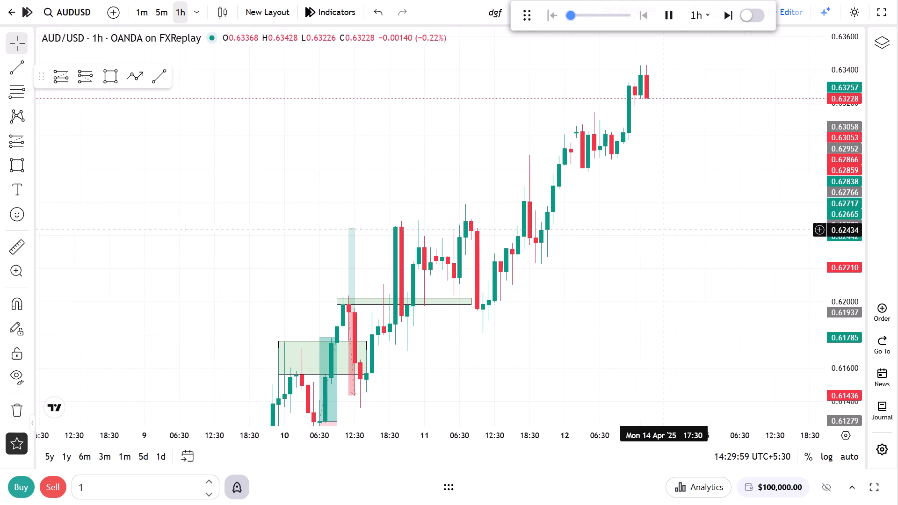
{"action": "left_click_drag", "start_coordinate": [658, 258], "coordinate": [658, 269]}
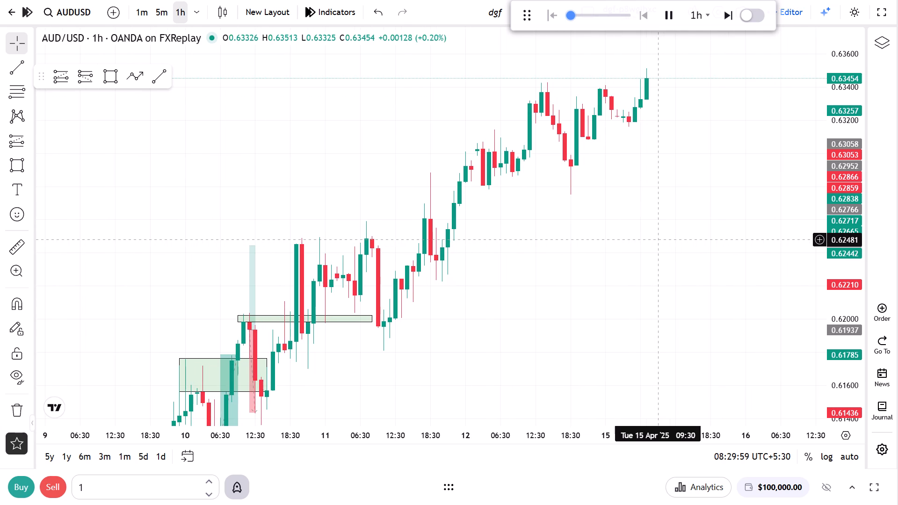
{"action": "left_click_drag", "start_coordinate": [651, 183], "coordinate": [654, 296]}
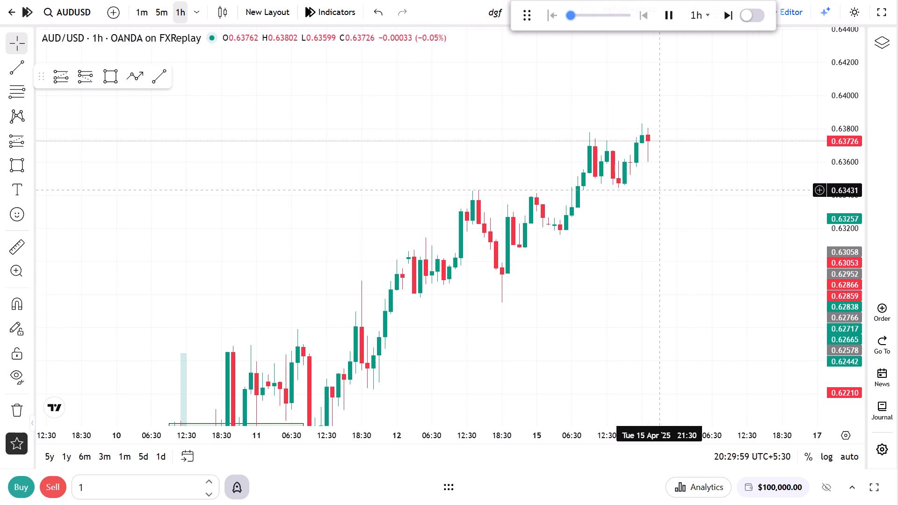
{"action": "left_click_drag", "start_coordinate": [658, 191], "coordinate": [731, 310]}
{"action": "left_click_drag", "start_coordinate": [843, 369], "coordinate": [833, 164]}
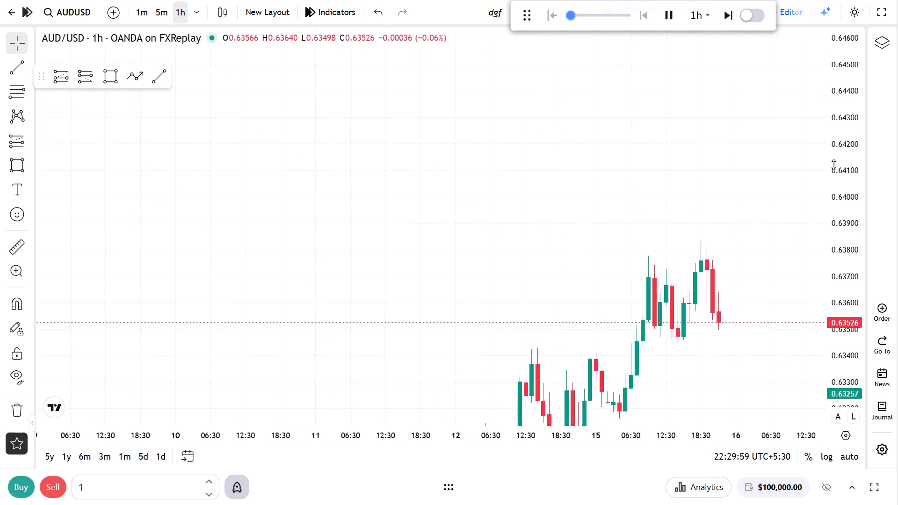
{"action": "left_click_drag", "start_coordinate": [833, 164], "coordinate": [833, 162]}
{"action": "left_click_drag", "start_coordinate": [726, 324], "coordinate": [702, 92]}
{"action": "scroll", "coordinate": [682, 276], "scroll_direction": "up", "scroll_amount": 5}
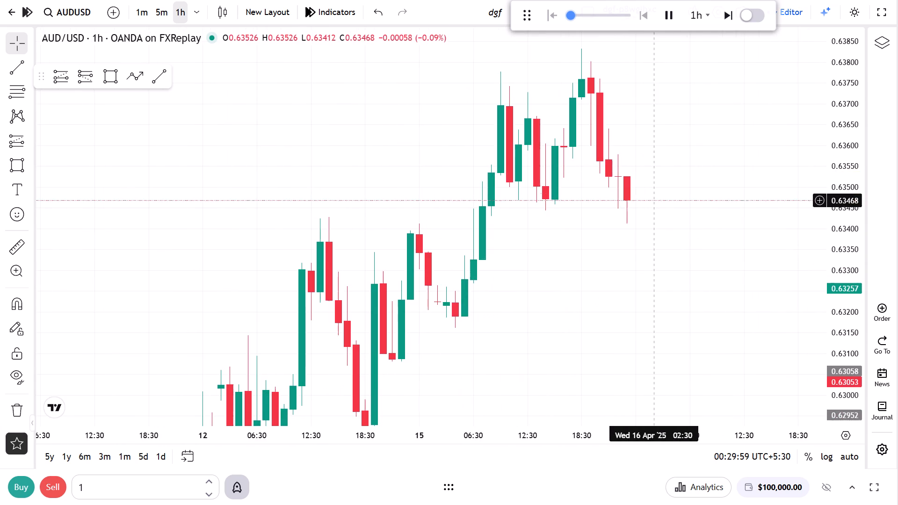
{"action": "left_click", "coordinate": [668, 23]}
Draw a green zone from 14 April 12:30 to 16 April 00:30, spanning about 0.63366 to 0.63425.
{"action": "left_click", "coordinate": [116, 74]}
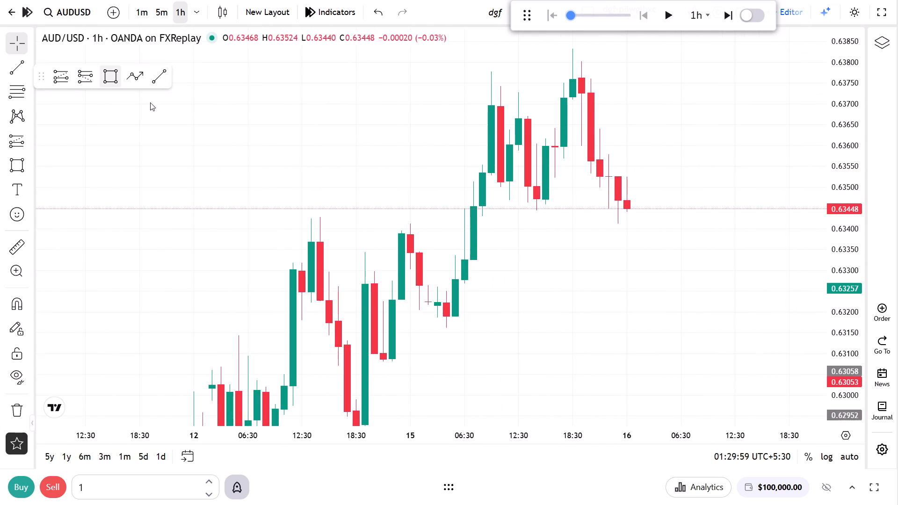
{"action": "left_click", "coordinate": [304, 243]}
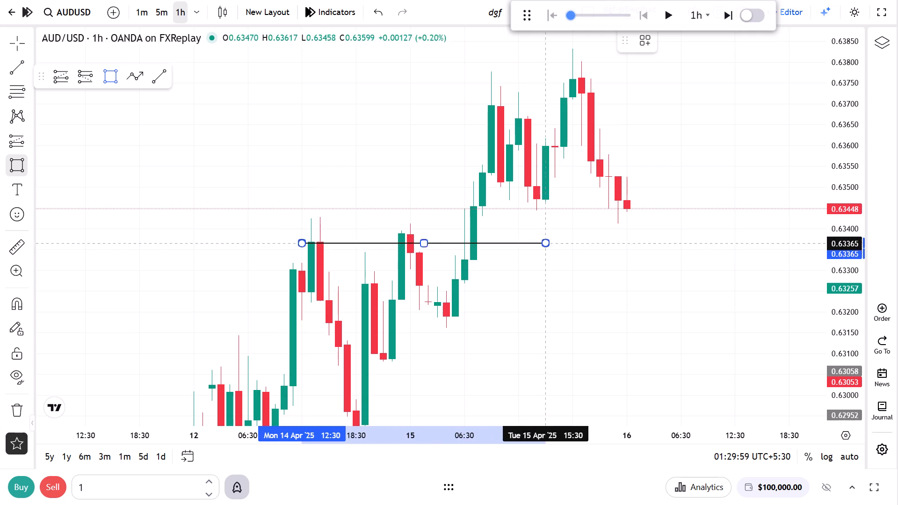
{"action": "left_click", "coordinate": [629, 218]}
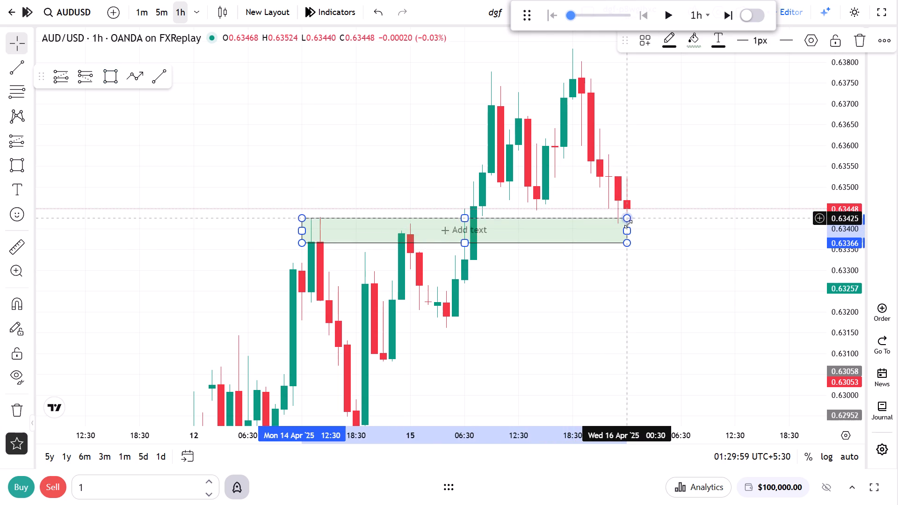
{"action": "left_click", "coordinate": [616, 256]}
Run the replay forward to about 11:30 on 16 April, postponing the application update, and pause it.
{"action": "left_click", "coordinate": [664, 22]}
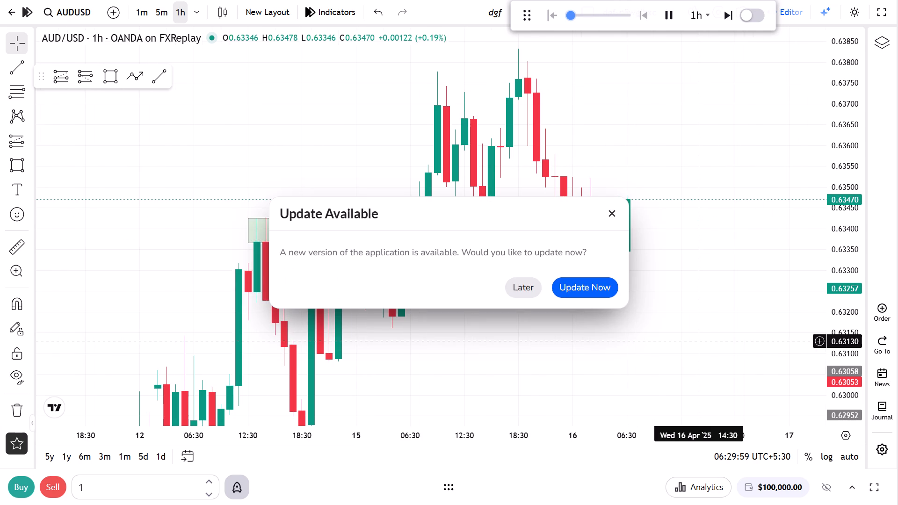
{"action": "left_click", "coordinate": [532, 284]}
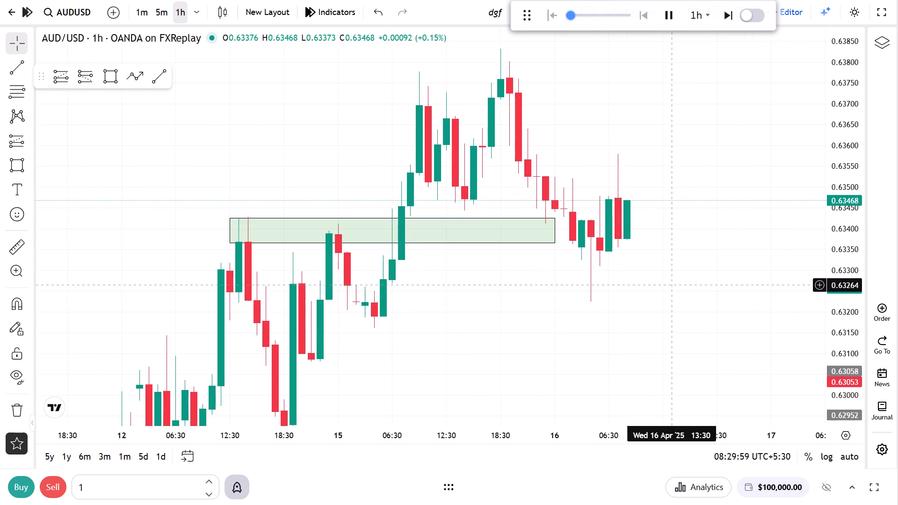
{"action": "left_click", "coordinate": [666, 20]}
Extend the end of the 0.63366–0.63425 green zone to 11:30 on 16 April.
{"action": "left_click_drag", "start_coordinate": [537, 229], "coordinate": [638, 238]}
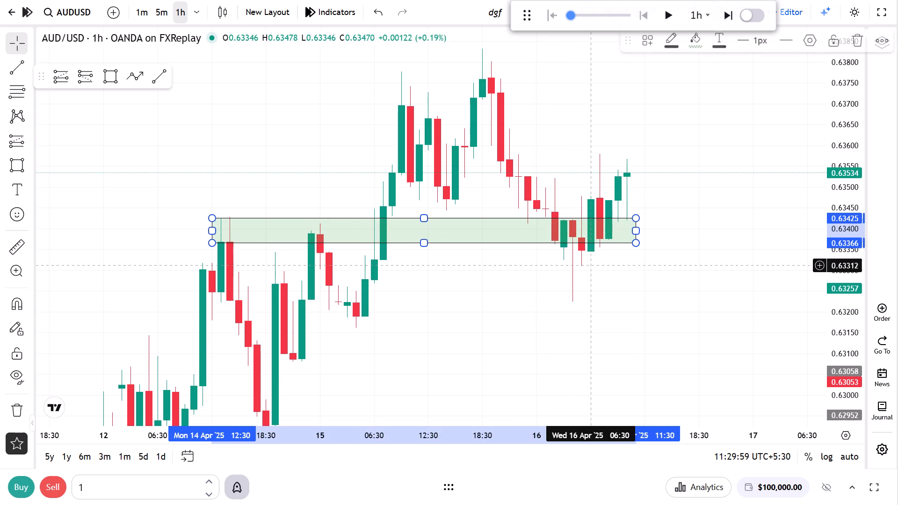
{"action": "left_click", "coordinate": [591, 267]}
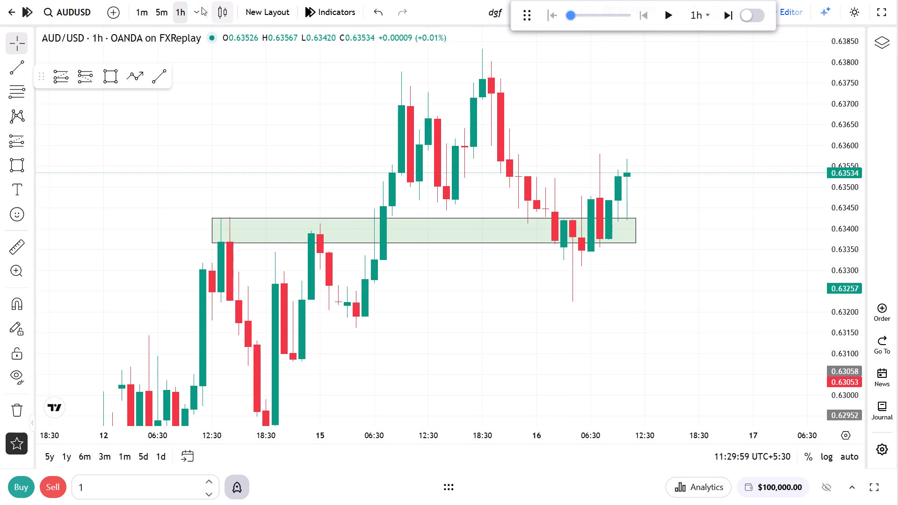
On the 5-minute chart, measure the downward price distance from about 0.63388 inside the zone, near 04:50 on 16 April.
{"action": "left_click", "coordinate": [159, 15]}
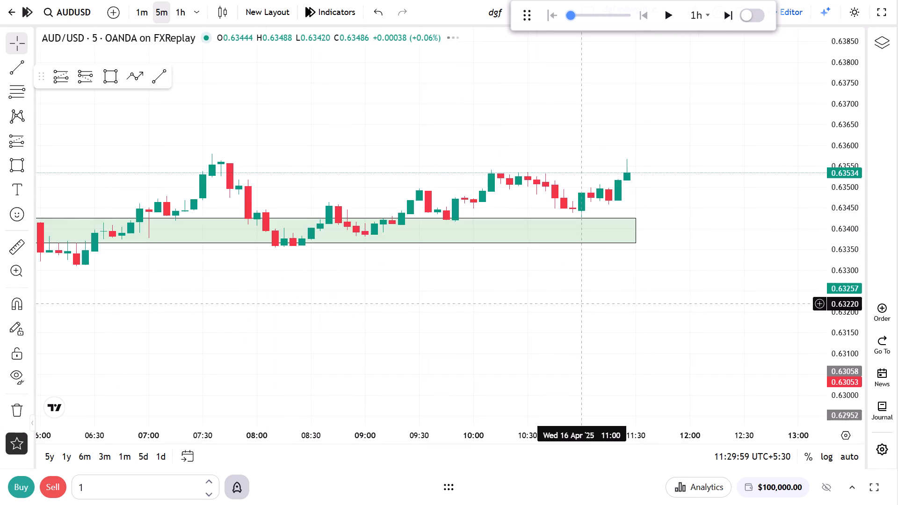
{"action": "scroll", "coordinate": [579, 304], "scroll_direction": "down", "scroll_amount": 14}
{"action": "scroll", "coordinate": [550, 325], "scroll_direction": "up", "scroll_amount": 5}
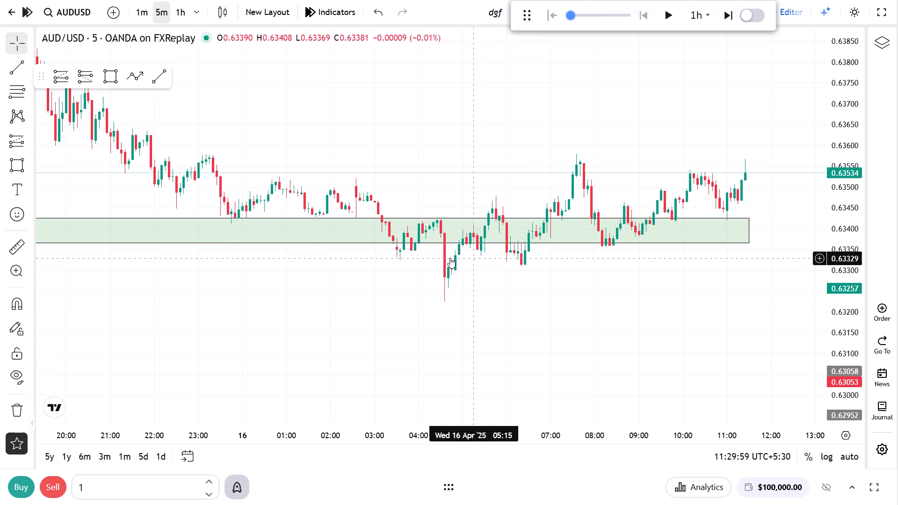
{"action": "left_click", "coordinate": [454, 234], "text": "shift"}
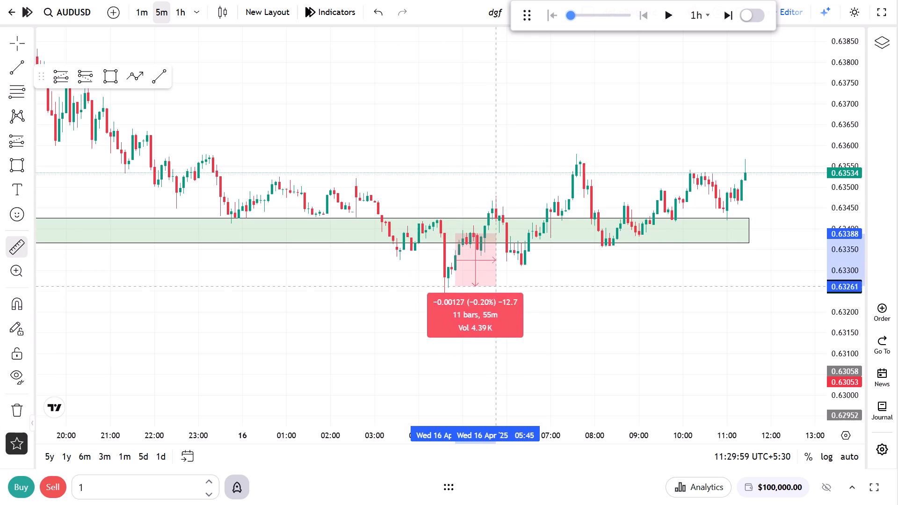
{"action": "right_click", "coordinate": [503, 270]}
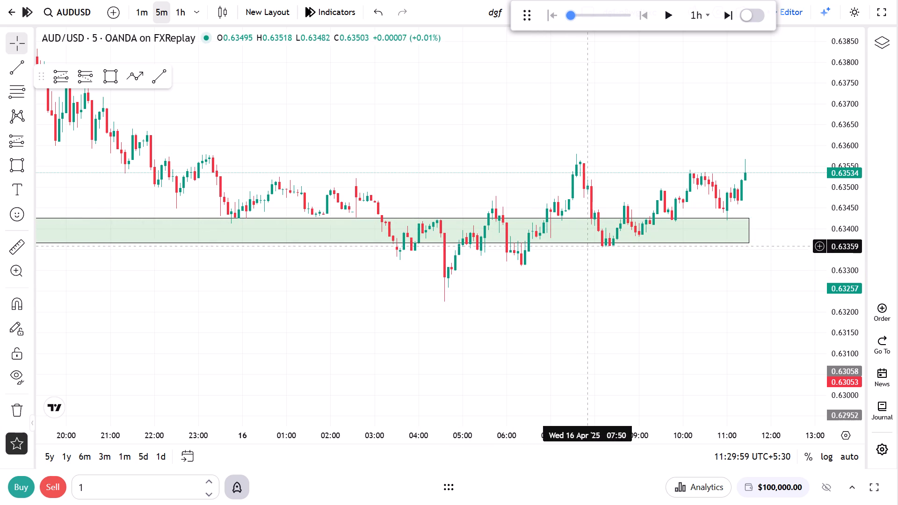
On the 1-hour chart, run the replay forward to about 16:30 on 17 April and pause it.
{"action": "left_click", "coordinate": [178, 10]}
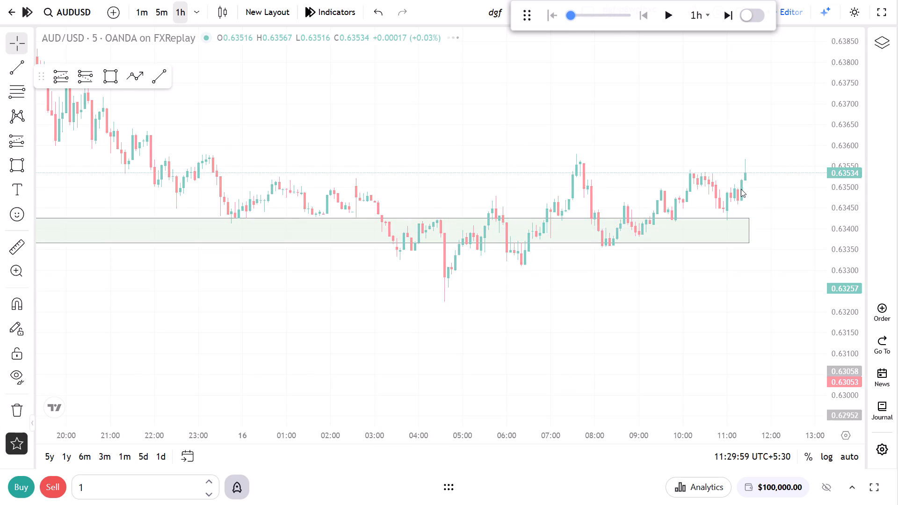
{"action": "left_click_drag", "start_coordinate": [834, 130], "coordinate": [810, 210]}
{"action": "left_click", "coordinate": [674, 26]}
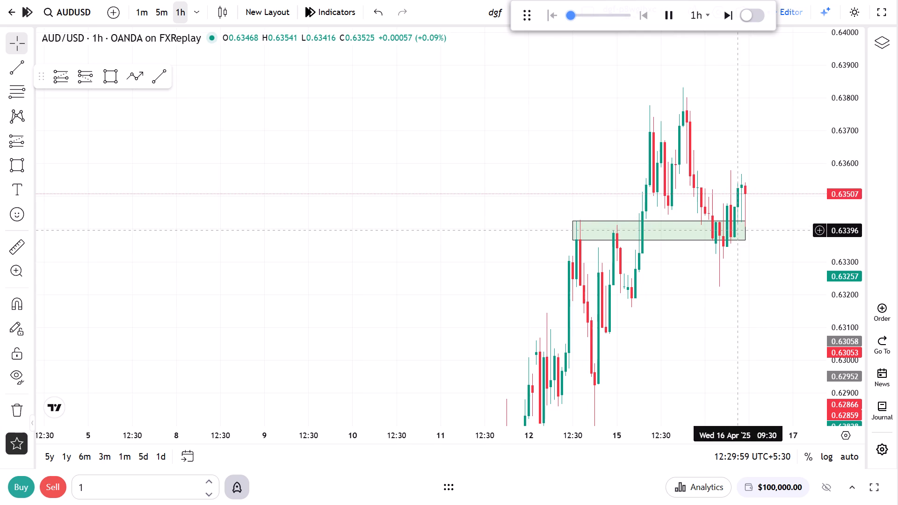
{"action": "left_click_drag", "start_coordinate": [740, 231], "coordinate": [722, 232]}
{"action": "left_click", "coordinate": [755, 232]}
{"action": "left_click_drag", "start_coordinate": [755, 232], "coordinate": [741, 277]}
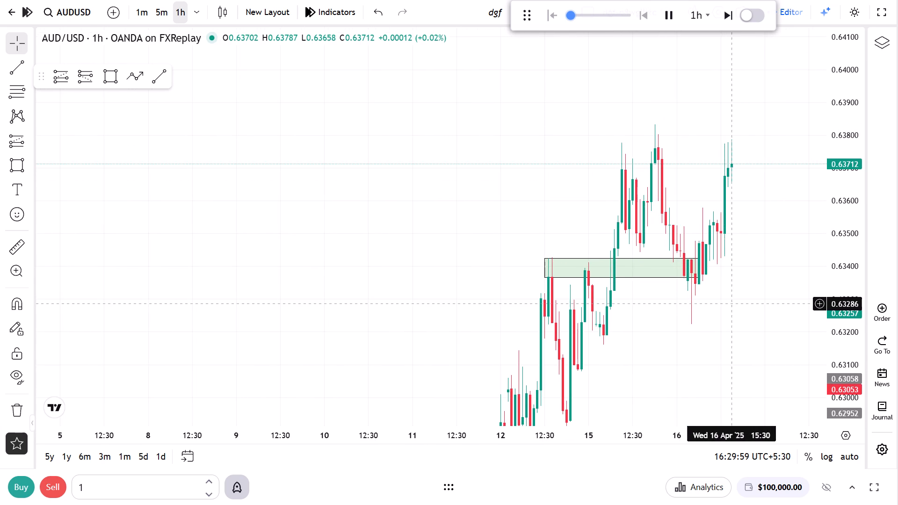
{"action": "scroll", "coordinate": [729, 305], "scroll_direction": "up", "scroll_amount": 4}
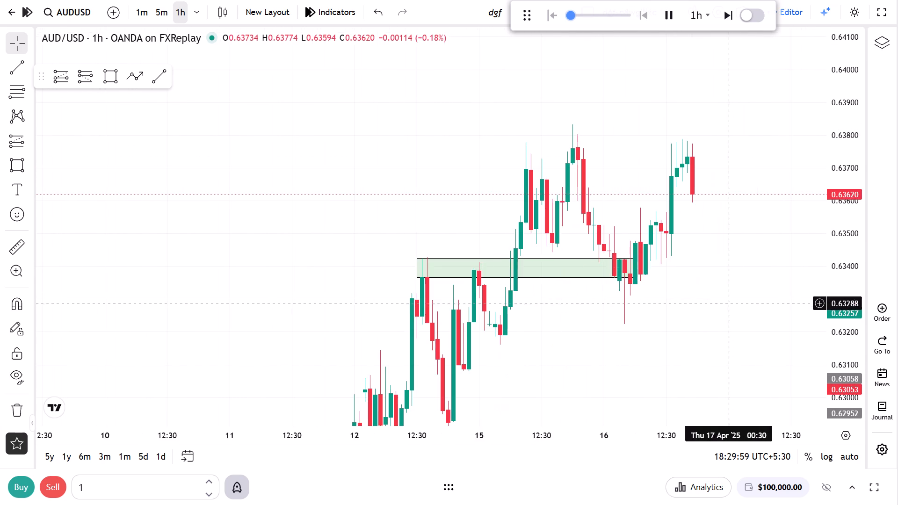
{"action": "left_click", "coordinate": [726, 243]}
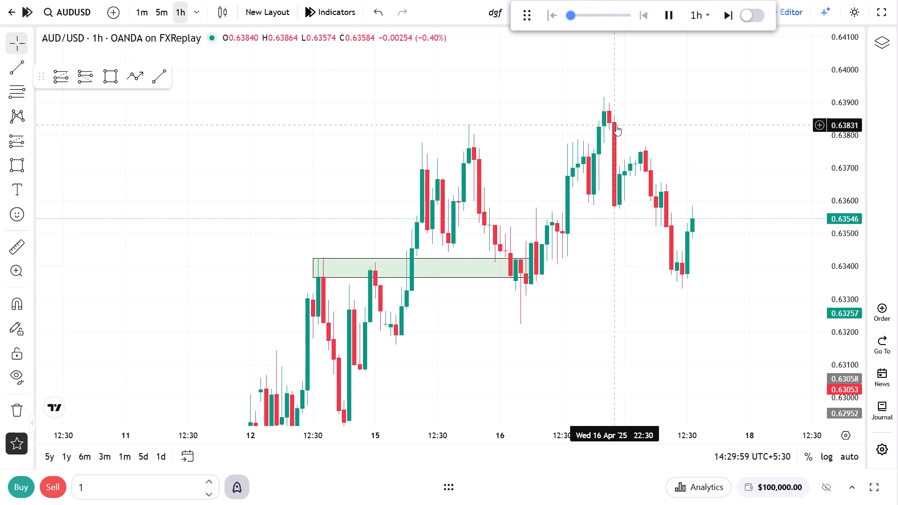
{"action": "left_click", "coordinate": [662, 22]}
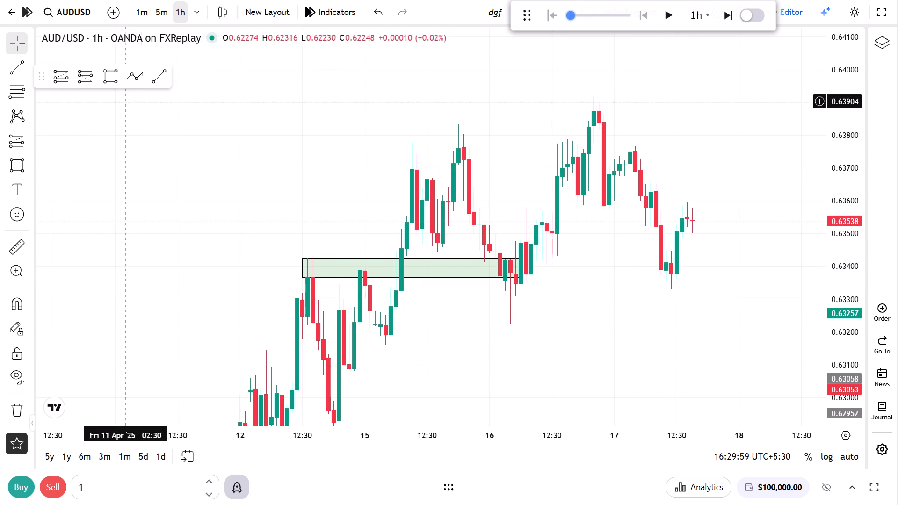
Move the green zone to span 16 April 04:30 to 17 April 22:30, at about 0.63286 to 0.63345.
{"action": "left_click_drag", "start_coordinate": [432, 259], "coordinate": [659, 308]}
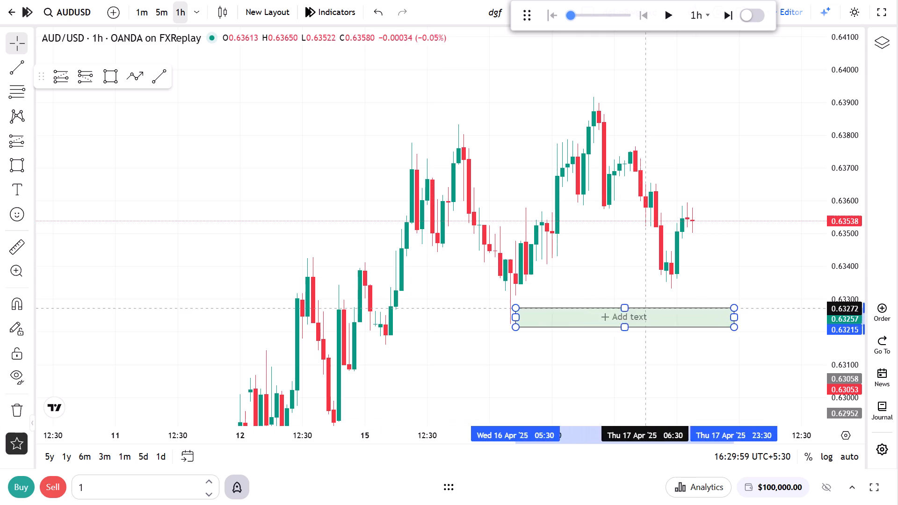
{"action": "left_click_drag", "start_coordinate": [659, 308], "coordinate": [639, 285]}
{"action": "left_click", "coordinate": [688, 335]}
{"action": "left_click", "coordinate": [672, 325]}
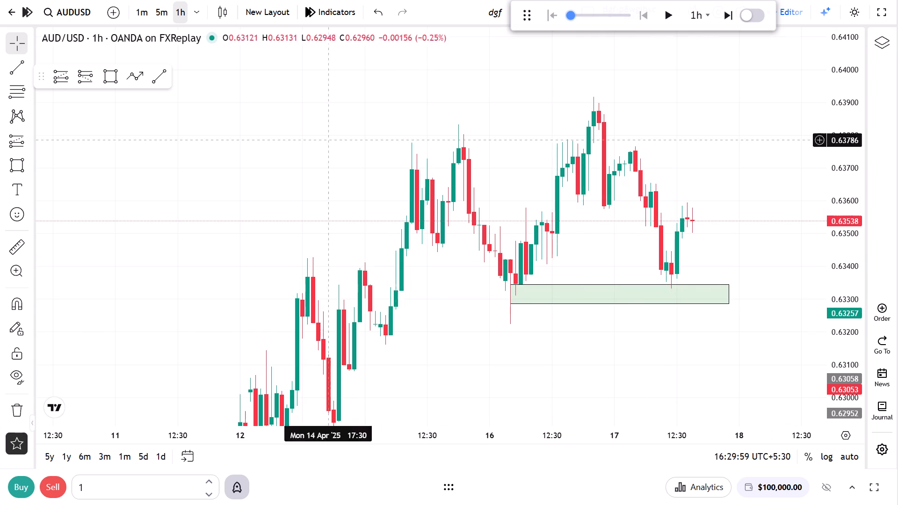
On the 5-minute chart, place a long position at 0.63423 at 12:05 on 17 April, with its stop at about 0.63221.
{"action": "left_click", "coordinate": [159, 21]}
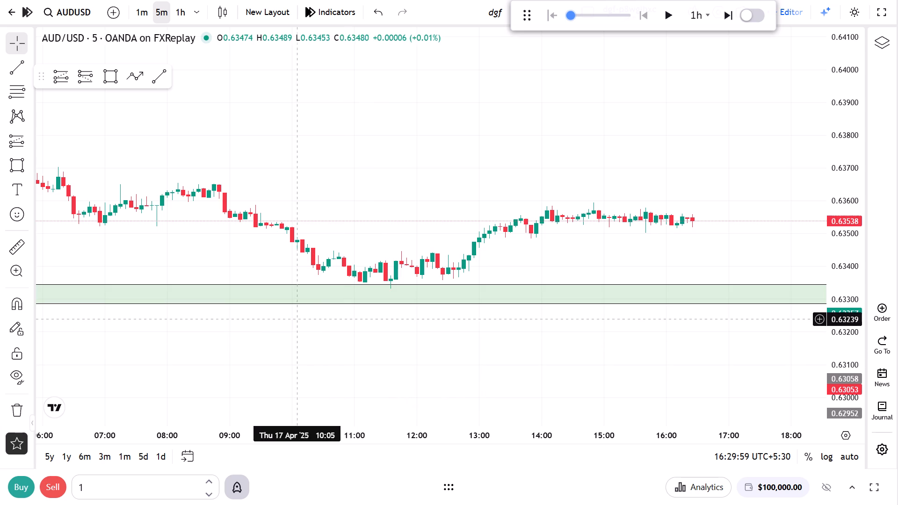
{"action": "left_click_drag", "start_coordinate": [613, 400], "coordinate": [615, 394]}
{"action": "left_click_drag", "start_coordinate": [841, 418], "coordinate": [832, 248]}
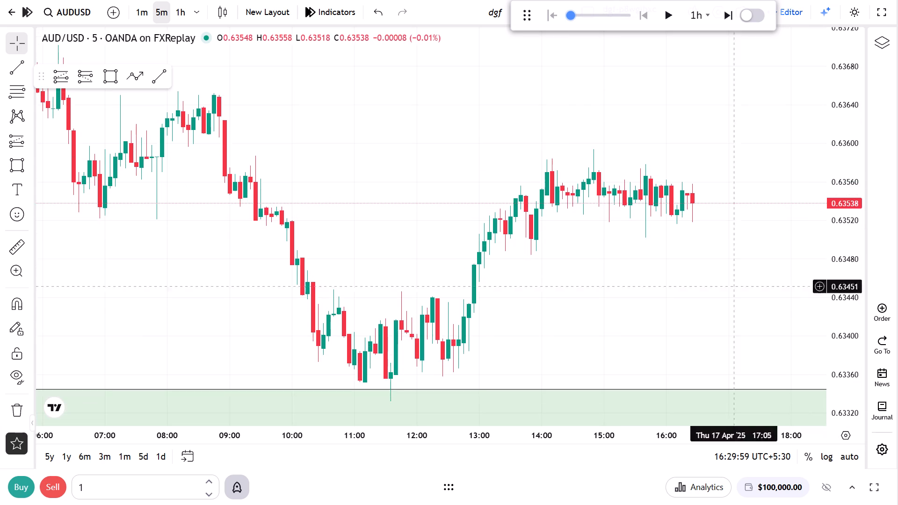
{"action": "left_click_drag", "start_coordinate": [576, 328], "coordinate": [588, 242]}
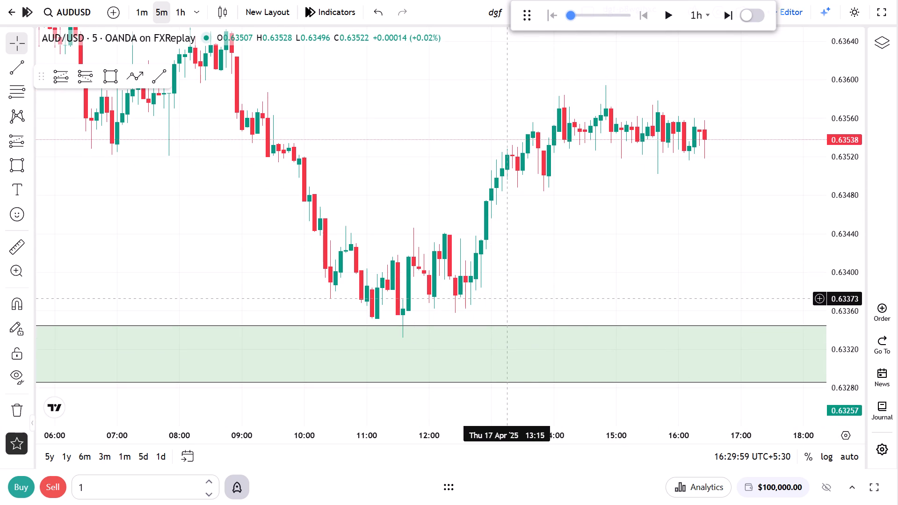
{"action": "left_click", "coordinate": [71, 80]}
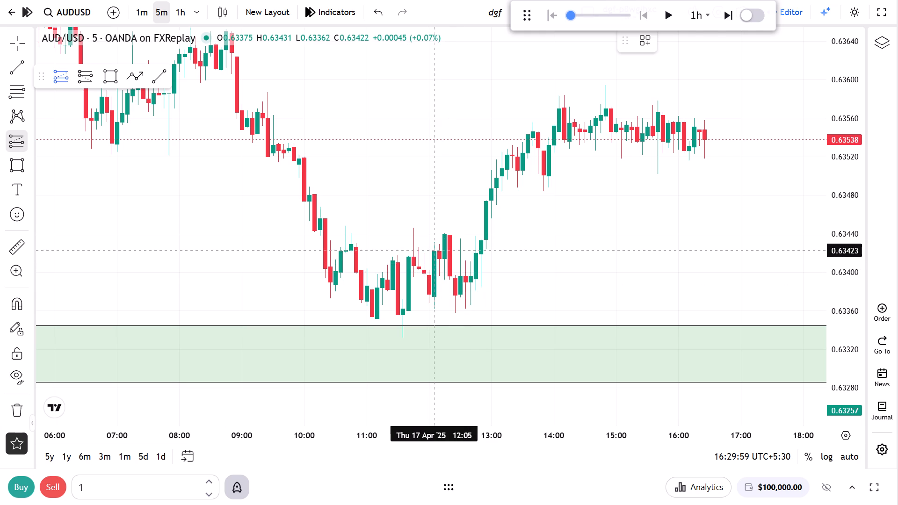
{"action": "left_click", "coordinate": [435, 251]}
{"action": "left_click_drag", "start_coordinate": [646, 309], "coordinate": [636, 199]}
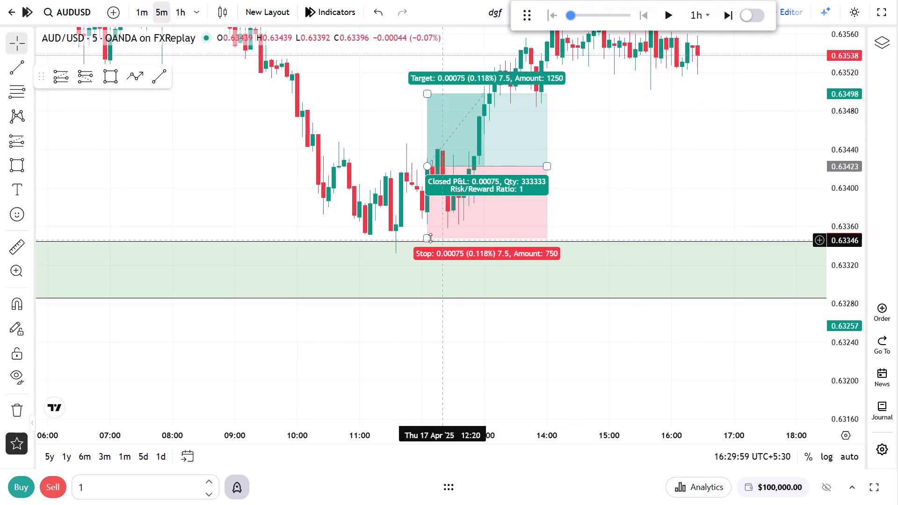
{"action": "left_click_drag", "start_coordinate": [430, 238], "coordinate": [431, 309]}
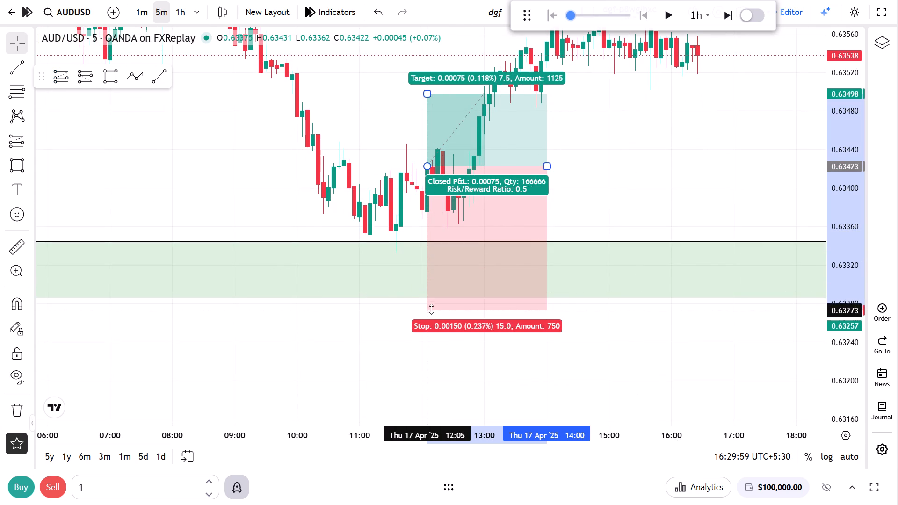
{"action": "left_click_drag", "start_coordinate": [431, 309], "coordinate": [438, 359]}
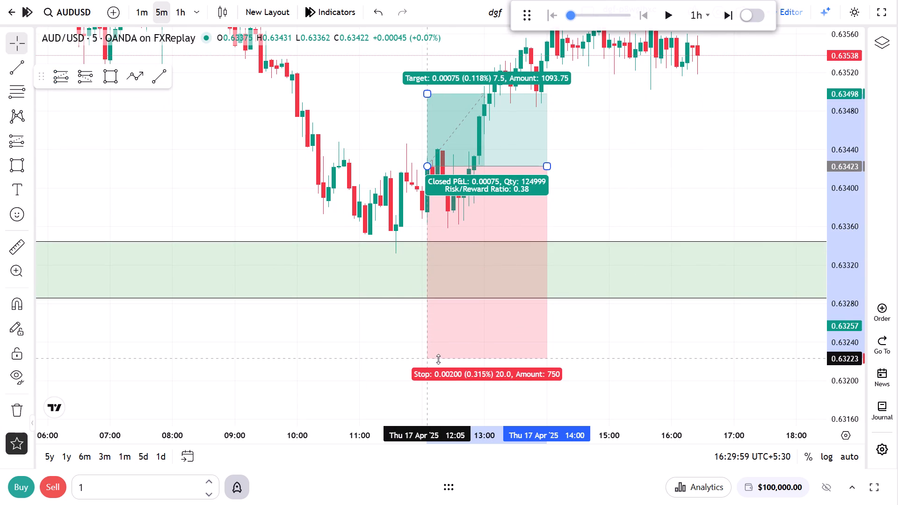
{"action": "left_click_drag", "start_coordinate": [438, 359], "coordinate": [439, 360]}
Raise the long position's target to about 0.63631 and extend its end to about 17:30 on 17 April.
{"action": "left_click_drag", "start_coordinate": [590, 327], "coordinate": [620, 461]}
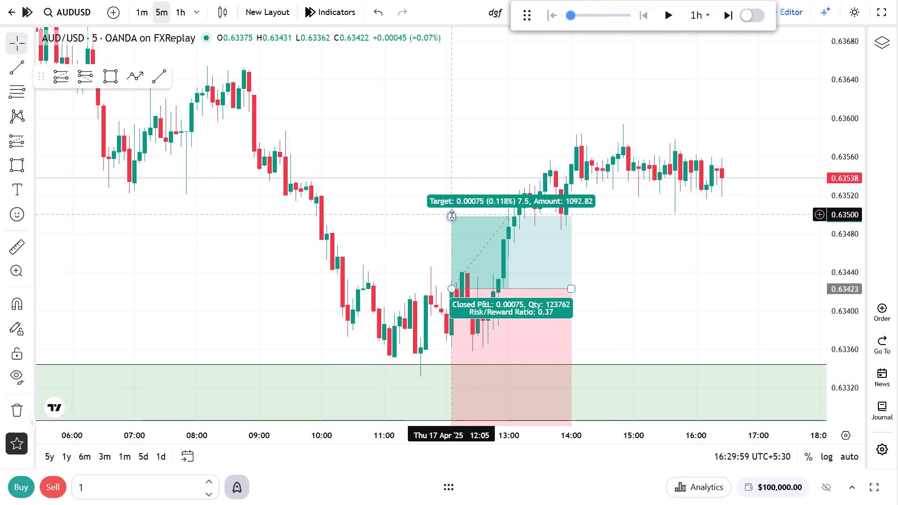
{"action": "left_click_drag", "start_coordinate": [452, 215], "coordinate": [469, 88]}
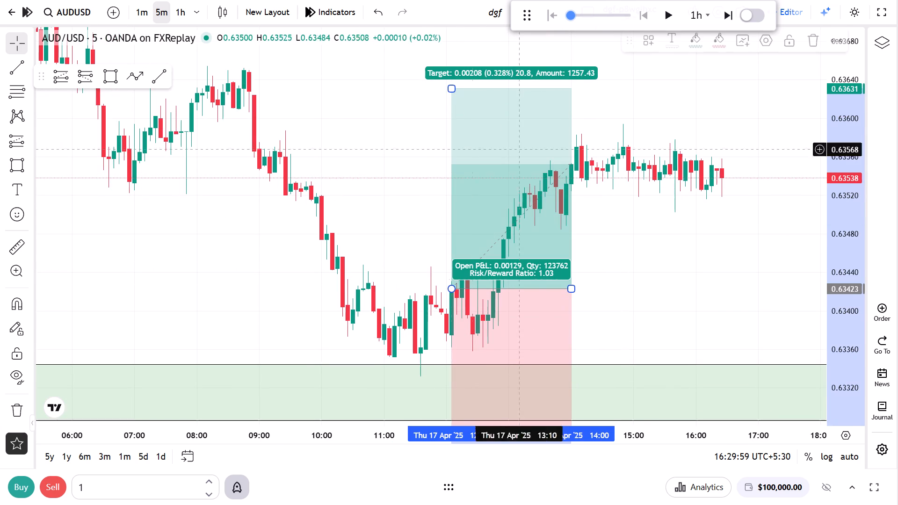
{"action": "left_click_drag", "start_coordinate": [574, 291], "coordinate": [791, 274]}
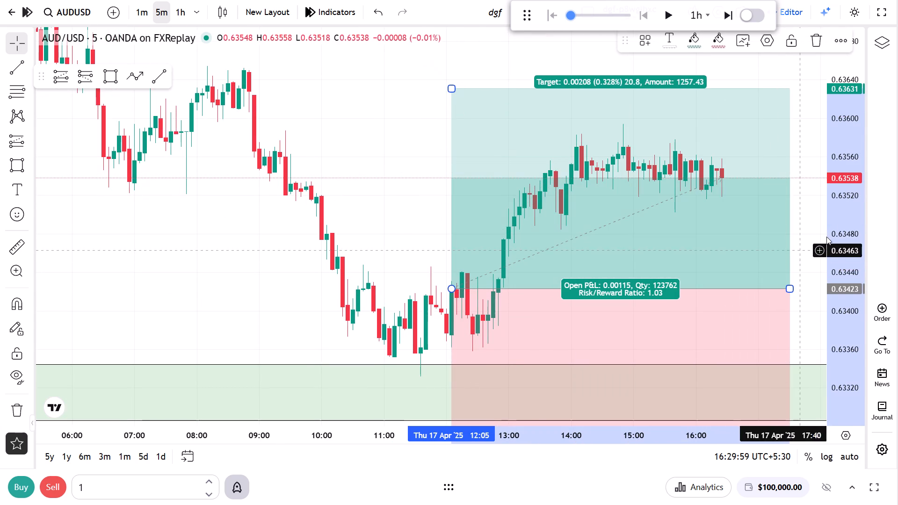
{"action": "left_click_drag", "start_coordinate": [837, 154], "coordinate": [839, 281]}
{"action": "left_click_drag", "start_coordinate": [402, 200], "coordinate": [253, 201]}
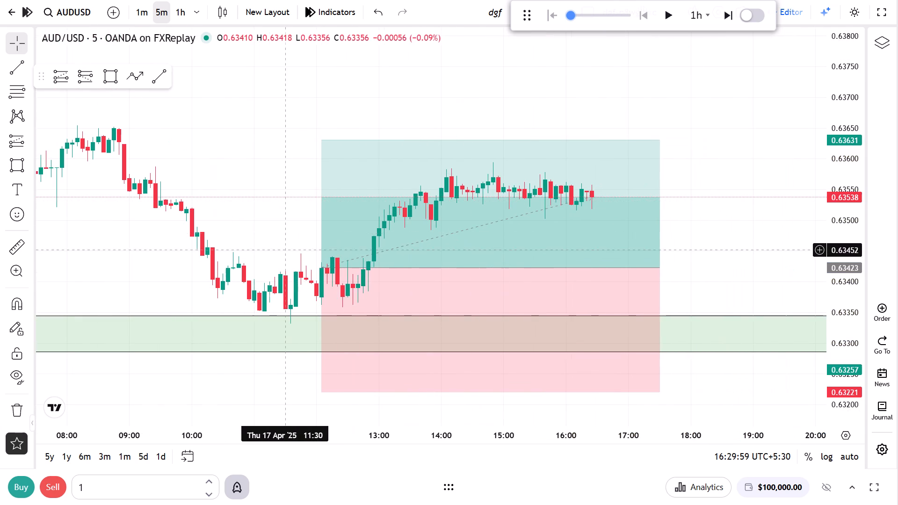
{"action": "scroll", "coordinate": [291, 303], "scroll_direction": "down", "scroll_amount": 1}
{"action": "left_click", "coordinate": [340, 300]}
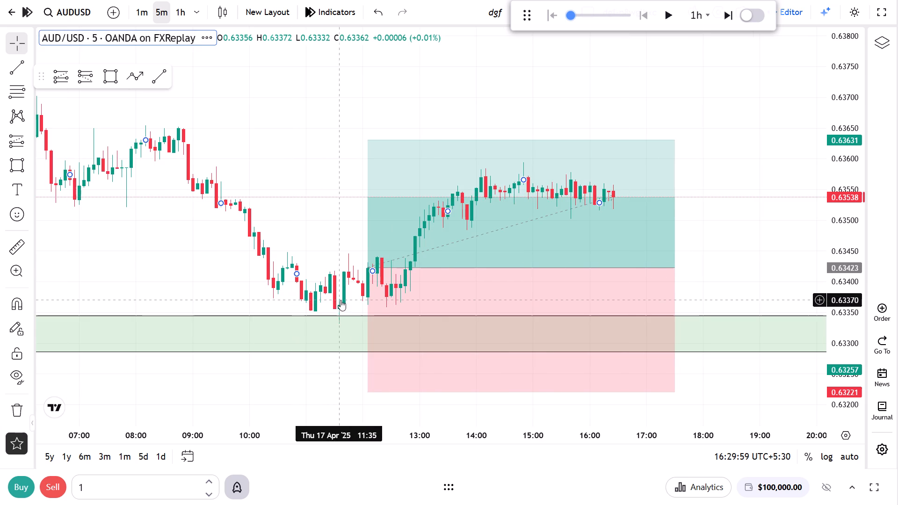
Run the replay forward to about 18:30 on 17 April and pause it.
{"action": "left_click", "coordinate": [665, 9]}
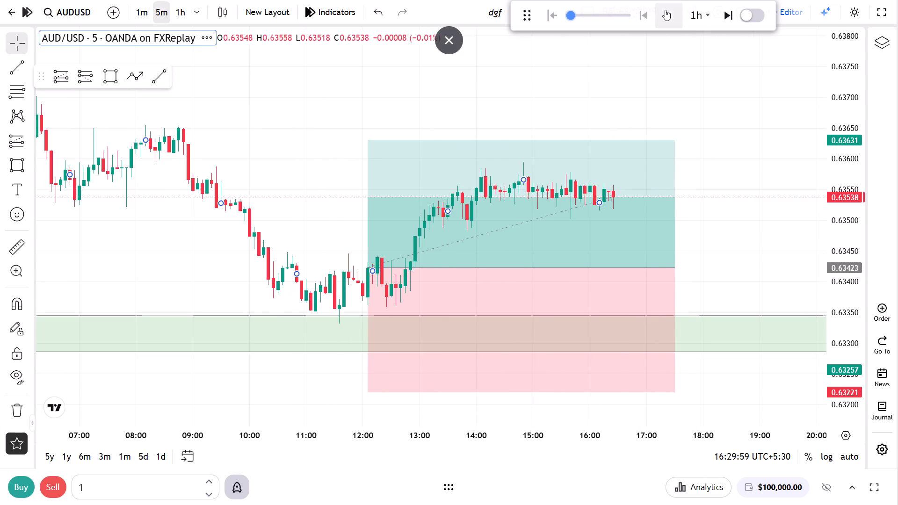
{"action": "left_click", "coordinate": [665, 10]}
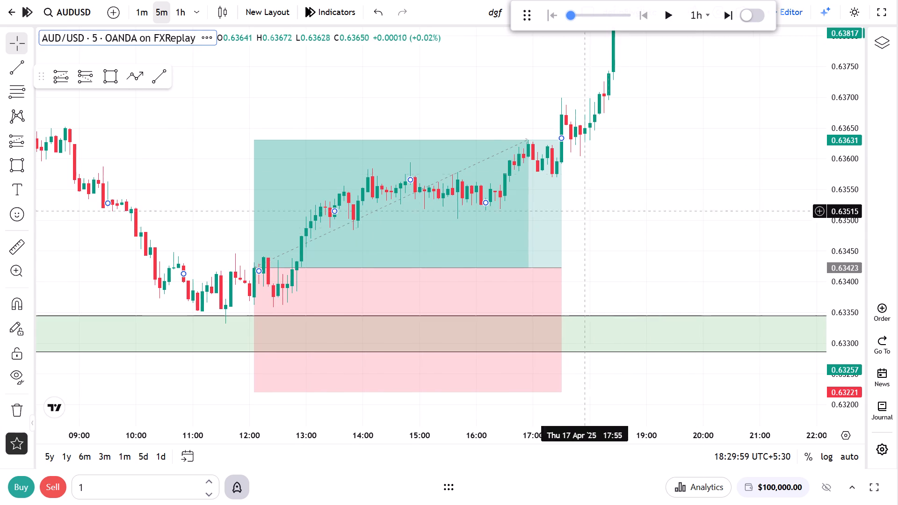
Shorten the long position so that it ends at about 17:00 on 17 April.
{"action": "left_click_drag", "start_coordinate": [561, 265], "coordinate": [533, 260]}
{"action": "left_click", "coordinate": [623, 236]}
On the 1-hour chart, run the replay forward to about 03:30 on 22 April and pause it.
{"action": "left_click", "coordinate": [185, 7]}
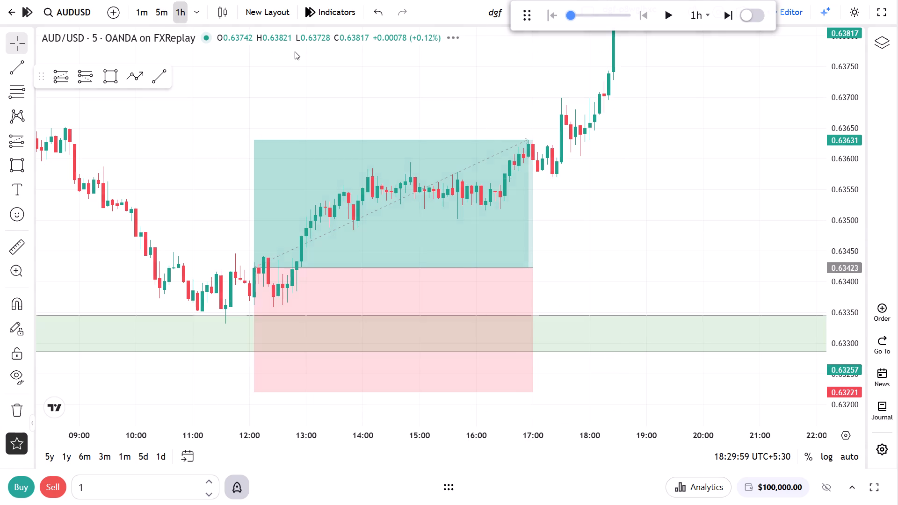
{"action": "left_click_drag", "start_coordinate": [835, 166], "coordinate": [829, 276]}
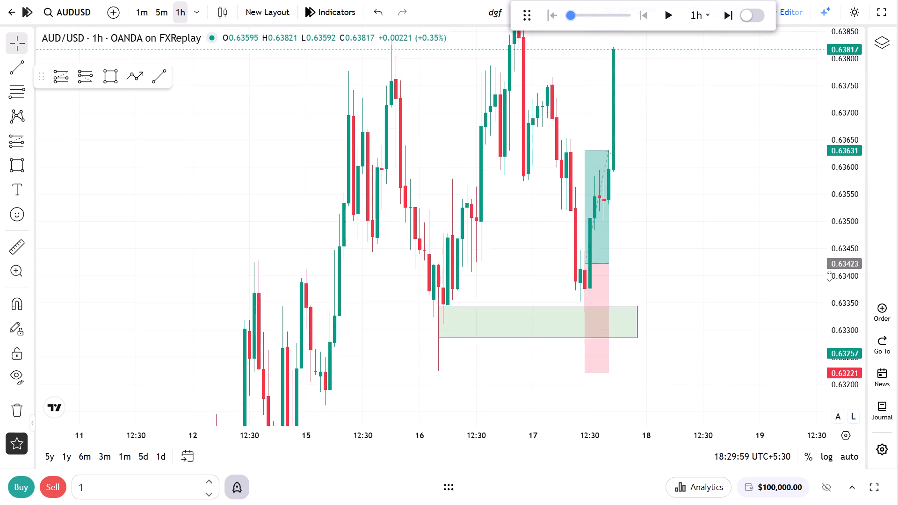
{"action": "left_click_drag", "start_coordinate": [829, 276], "coordinate": [828, 274]}
{"action": "left_click_drag", "start_coordinate": [753, 229], "coordinate": [759, 273]}
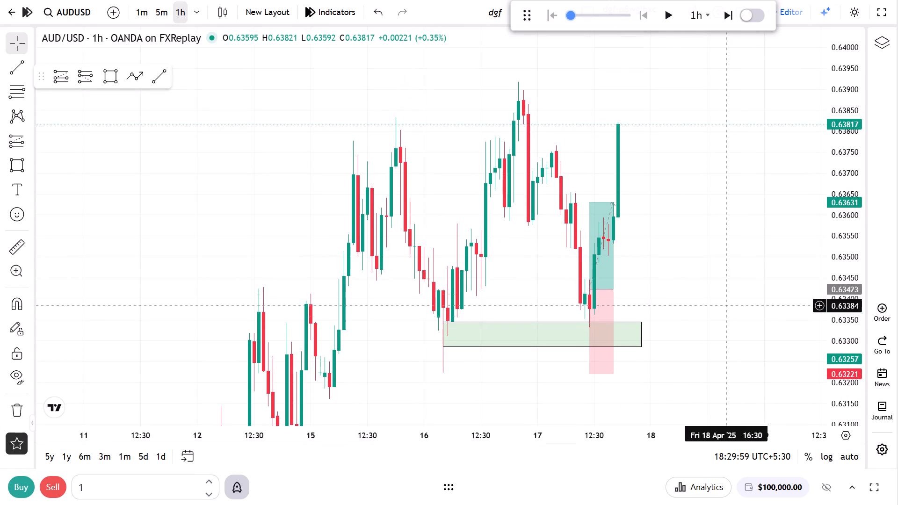
{"action": "left_click", "coordinate": [673, 16]}
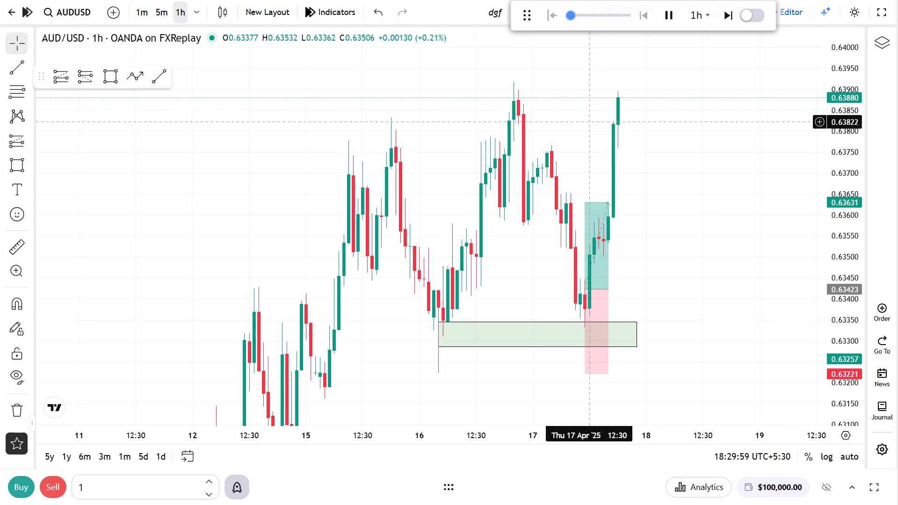
{"action": "left_click_drag", "start_coordinate": [711, 185], "coordinate": [748, 283]}
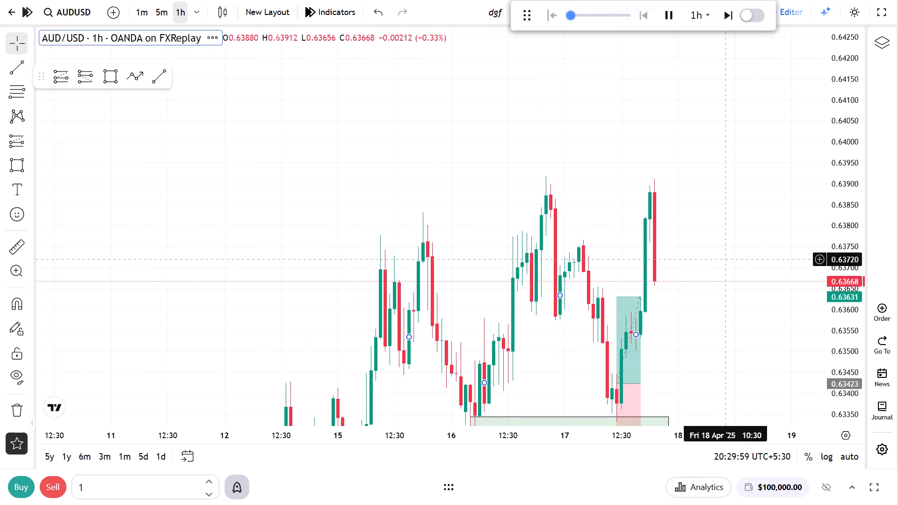
{"action": "left_click_drag", "start_coordinate": [742, 286], "coordinate": [745, 227]}
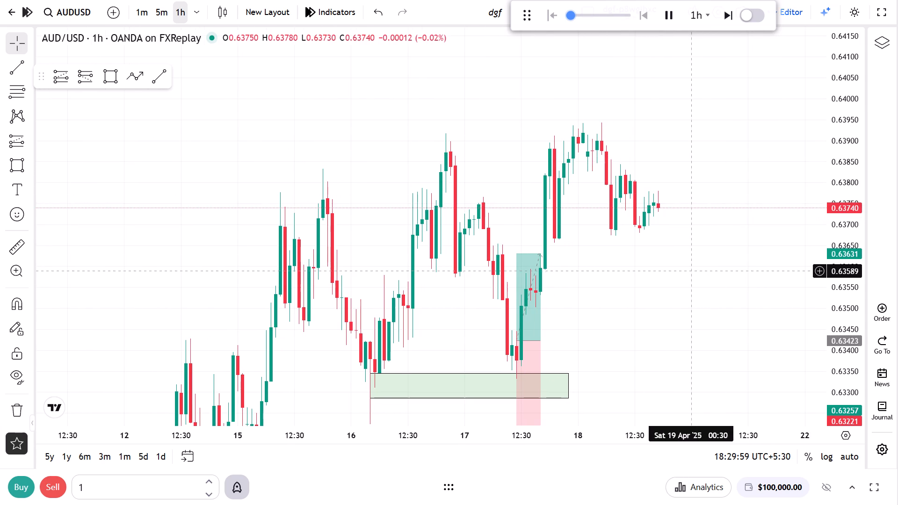
{"action": "left_click_drag", "start_coordinate": [683, 309], "coordinate": [707, 223]}
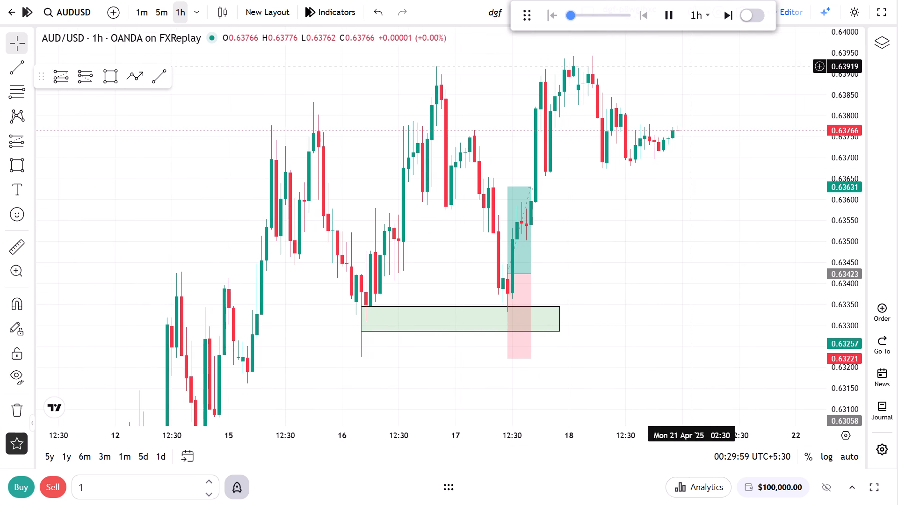
{"action": "left_click_drag", "start_coordinate": [690, 66], "coordinate": [700, 112]}
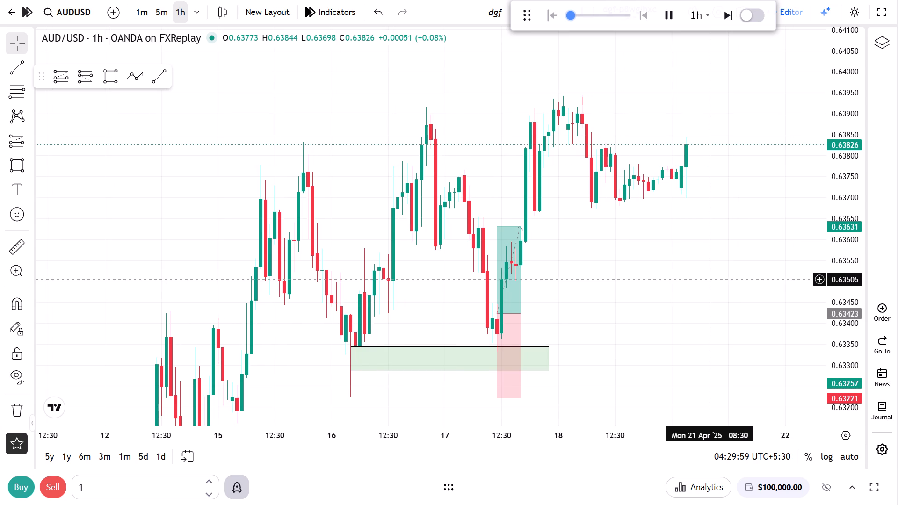
{"action": "left_click_drag", "start_coordinate": [717, 187], "coordinate": [727, 215]}
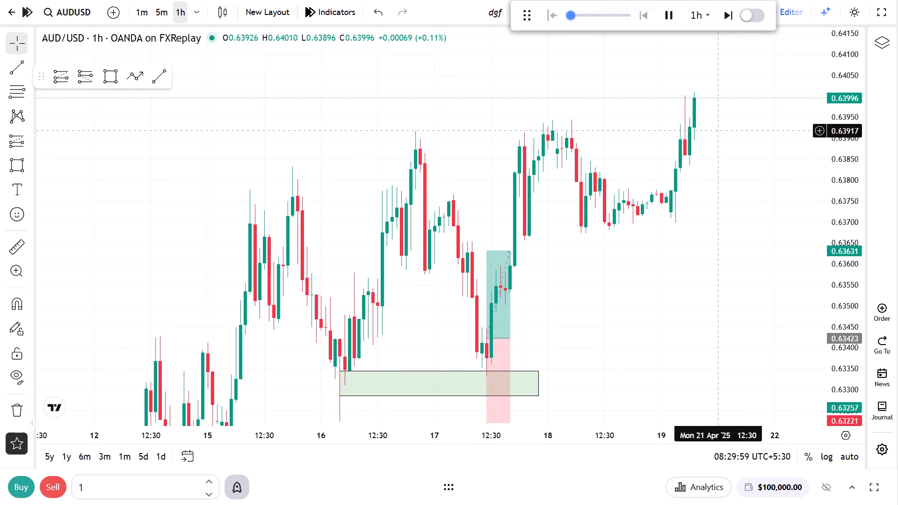
{"action": "left_click_drag", "start_coordinate": [718, 131], "coordinate": [714, 226]}
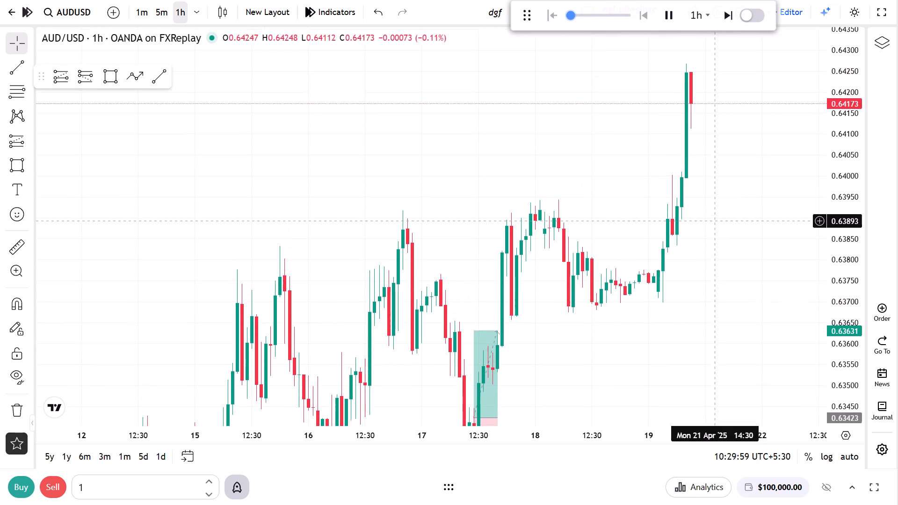
{"action": "left_click_drag", "start_coordinate": [714, 226], "coordinate": [714, 227]}
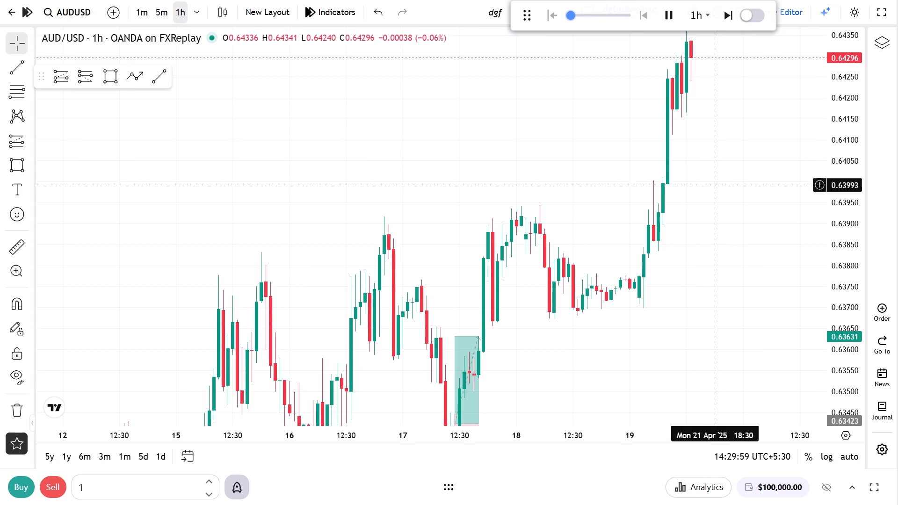
{"action": "left_click_drag", "start_coordinate": [720, 207], "coordinate": [678, 327]}
{"action": "left_click_drag", "start_coordinate": [682, 224], "coordinate": [619, 176]}
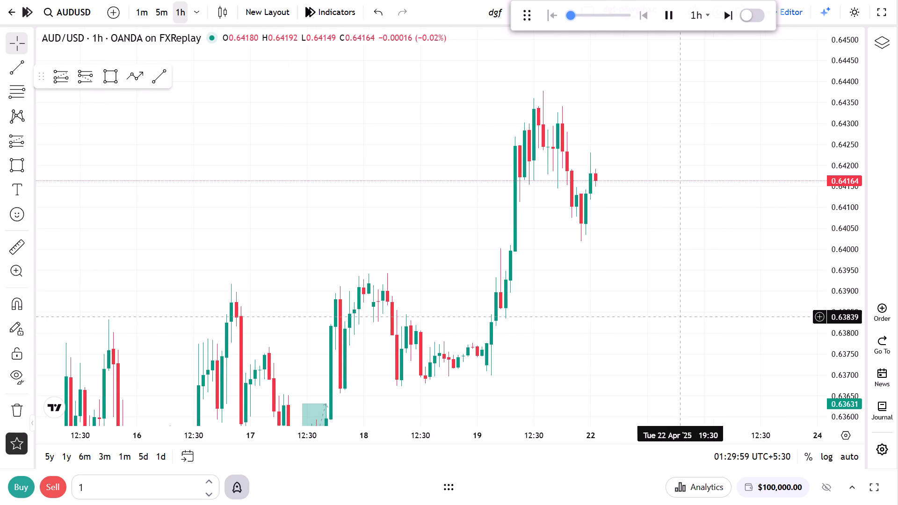
{"action": "left_click", "coordinate": [669, 16]}
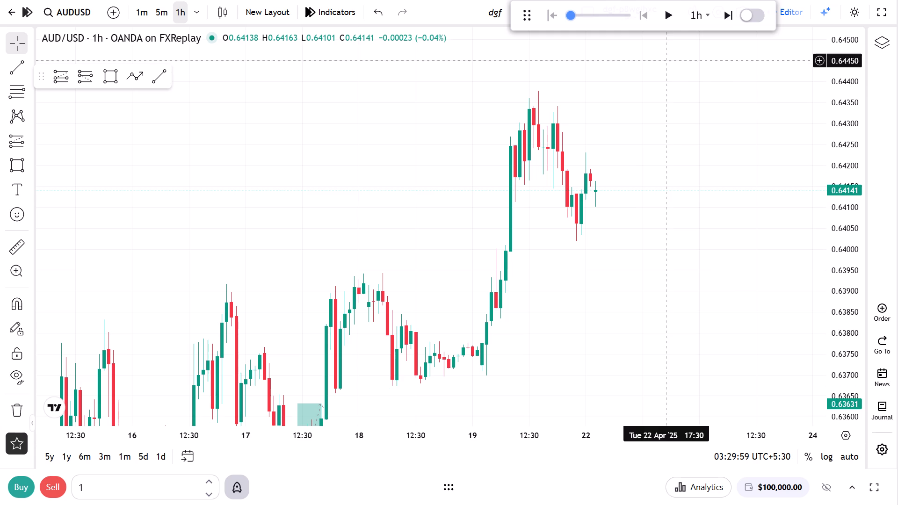
Resume the replay, run it forward to about 20:30 on 22 April and pause it.
{"action": "left_click", "coordinate": [672, 20]}
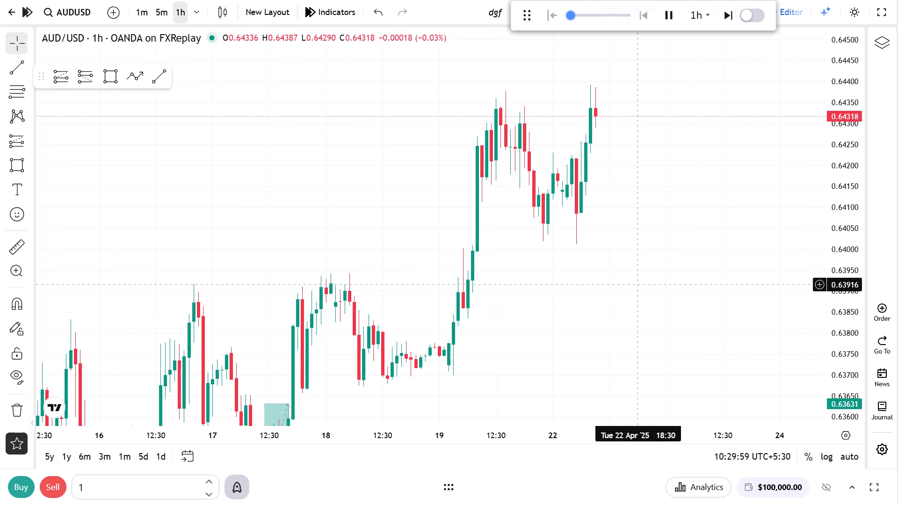
{"action": "left_click_drag", "start_coordinate": [674, 166], "coordinate": [707, 185]}
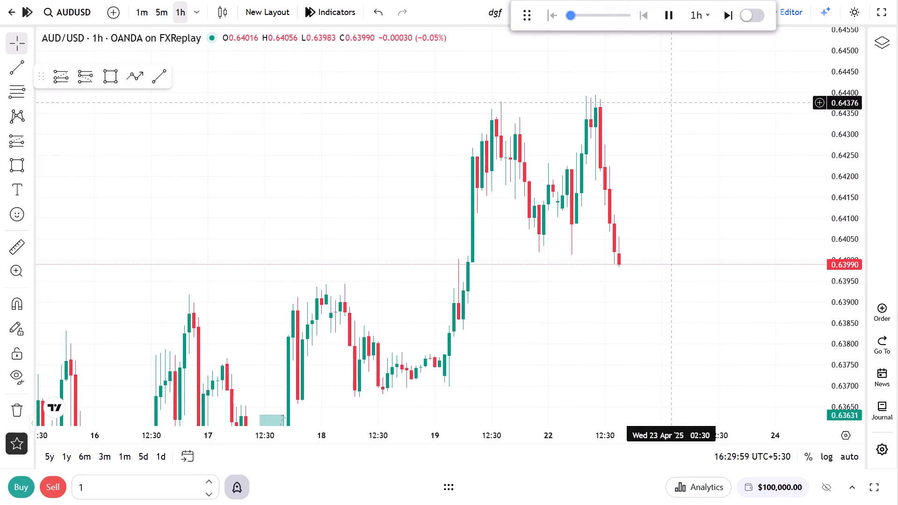
{"action": "left_click_drag", "start_coordinate": [656, 251], "coordinate": [756, 166]}
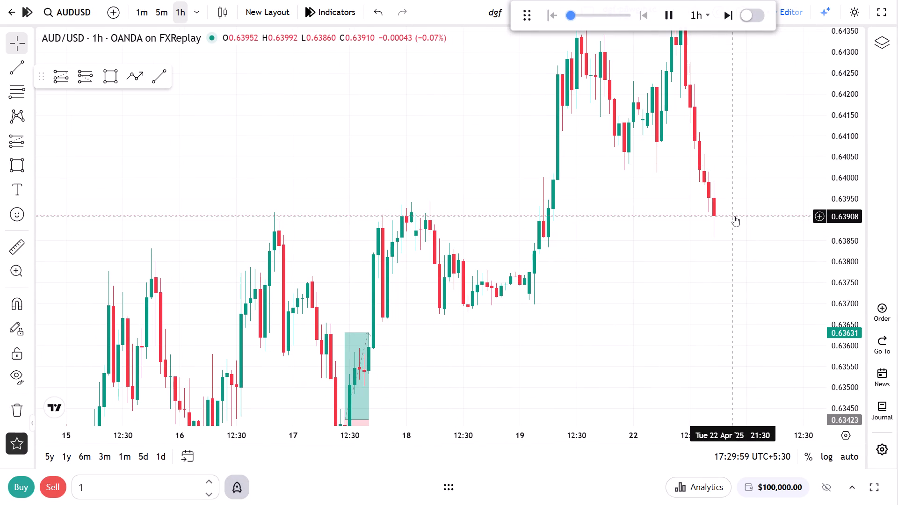
{"action": "left_click", "coordinate": [673, 14]}
Draw a green zone from 16 April 19:30 to 22 April 20:30, at about 0.63875 to 0.63916.
{"action": "left_click", "coordinate": [111, 71]}
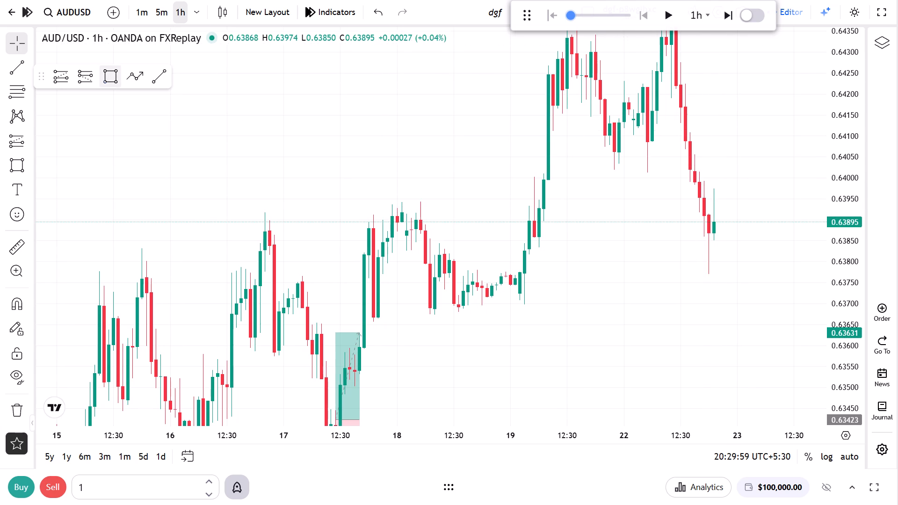
{"action": "left_click", "coordinate": [258, 231]}
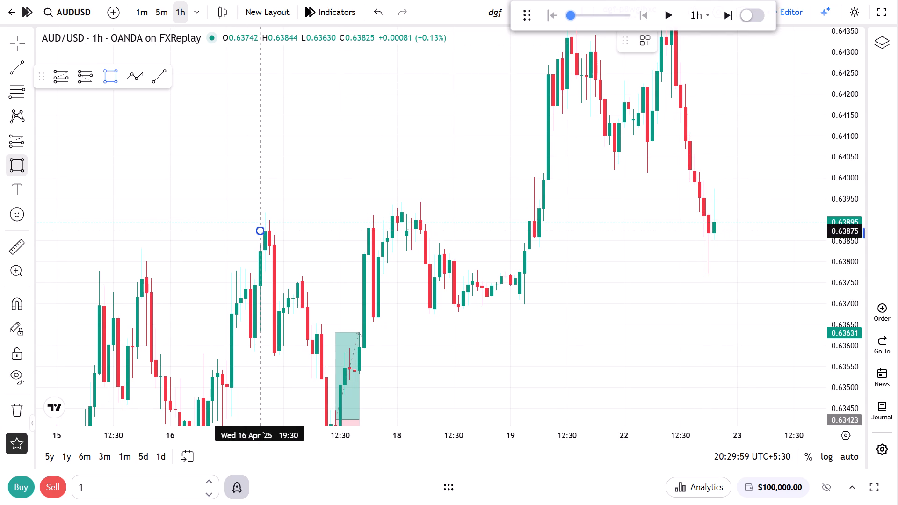
{"action": "left_click", "coordinate": [717, 213]}
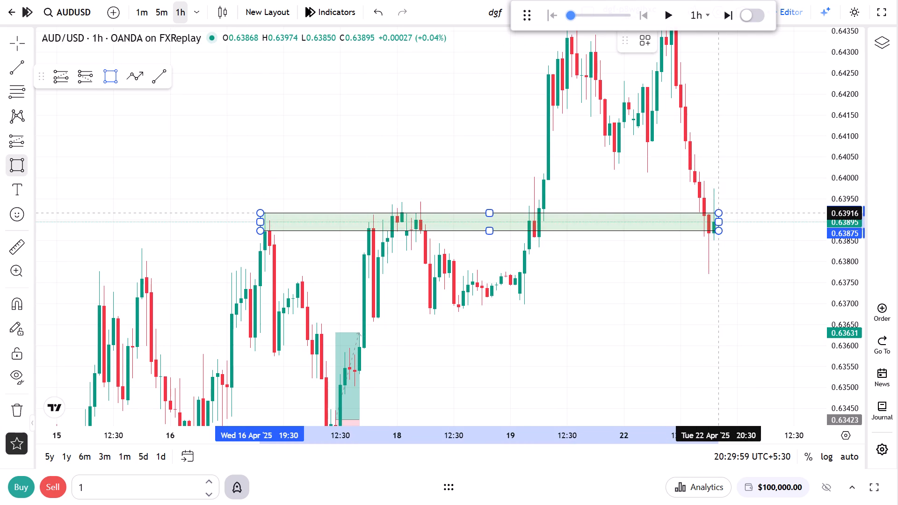
{"action": "left_click", "coordinate": [703, 253]}
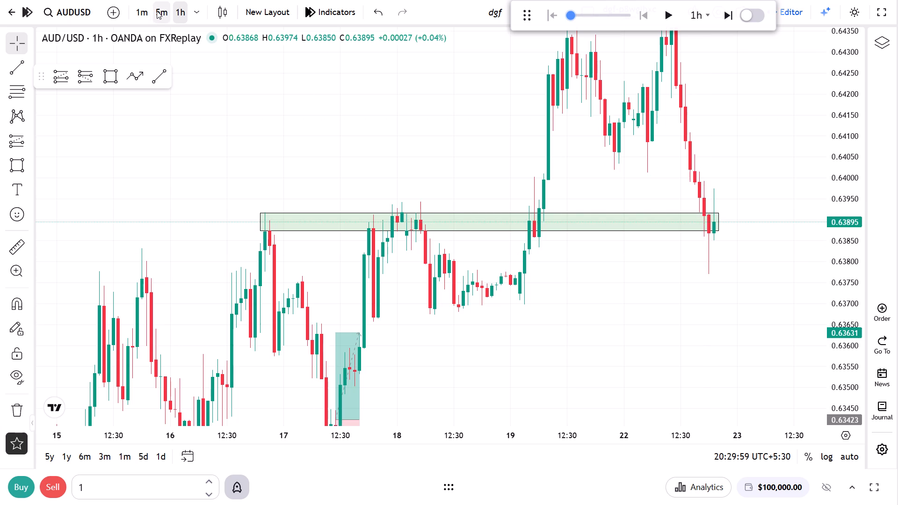
On the 5-minute chart, place a long position at 18:05 on 22 April with entry at 0.63942 and stop at about 0.63838.
{"action": "left_click", "coordinate": [157, 11]}
{"action": "left_click", "coordinate": [64, 84]}
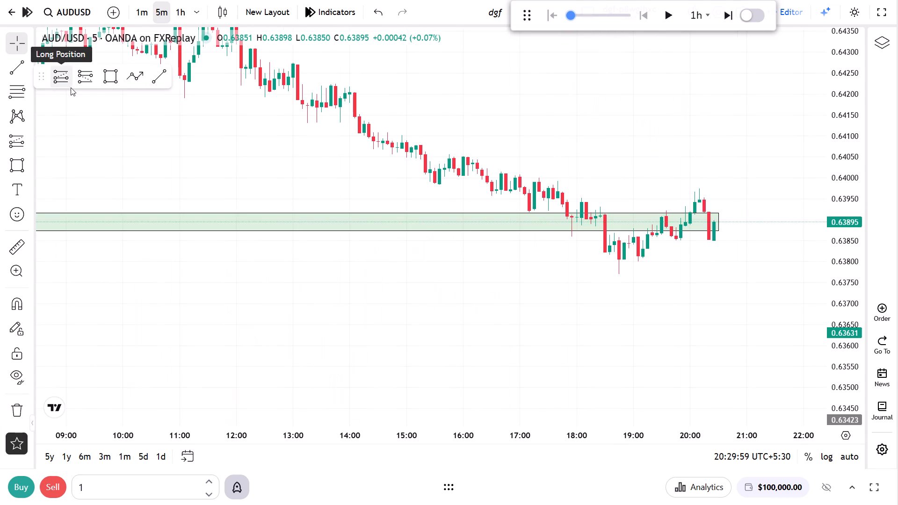
{"action": "left_click", "coordinate": [581, 202]}
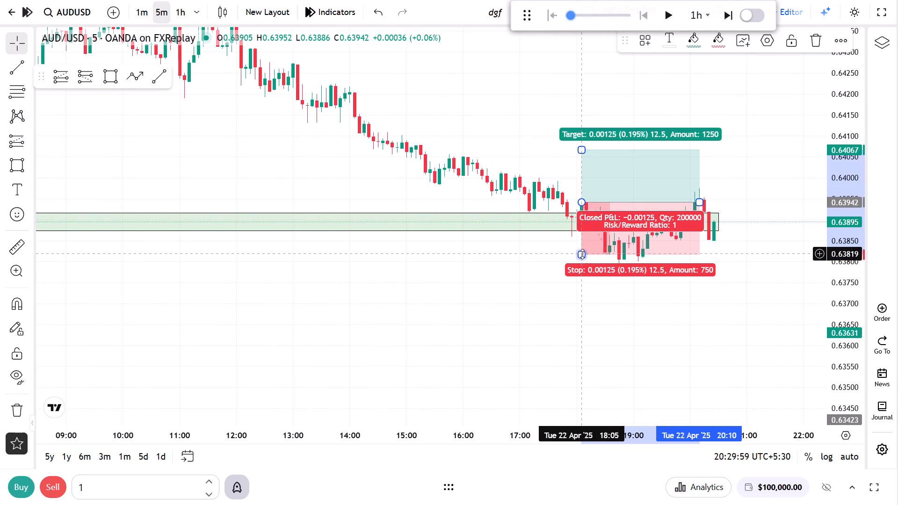
{"action": "left_click_drag", "start_coordinate": [582, 254], "coordinate": [574, 248]}
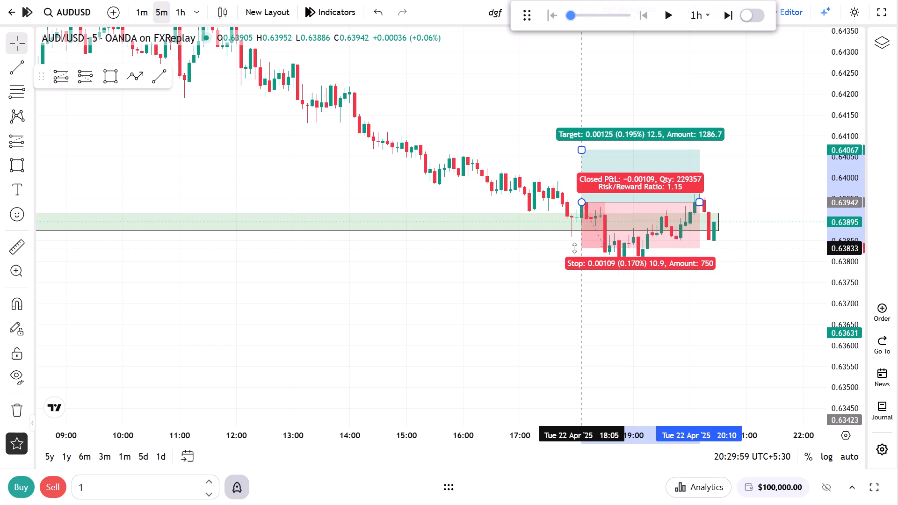
{"action": "left_click_drag", "start_coordinate": [574, 248], "coordinate": [576, 246]}
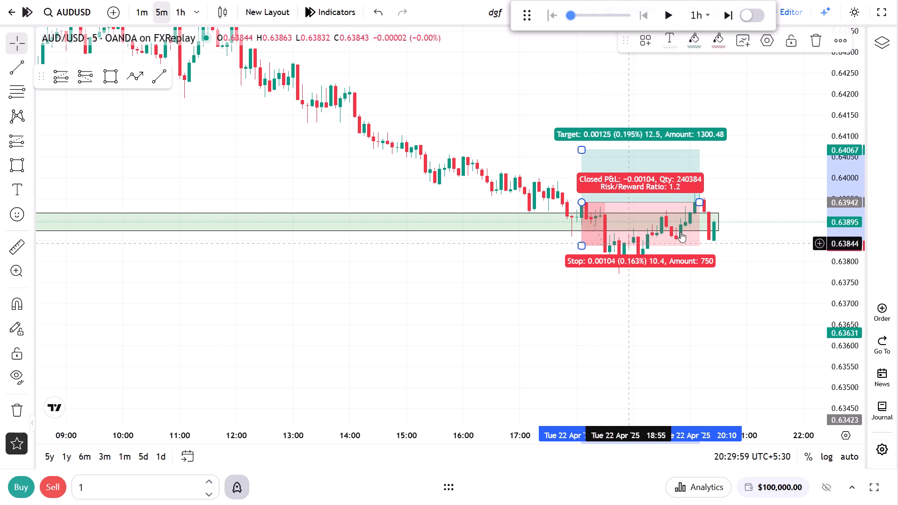
Shorten the long position so that it ends at about 18:35 on 22 April.
{"action": "left_click_drag", "start_coordinate": [703, 204], "coordinate": [611, 208]}
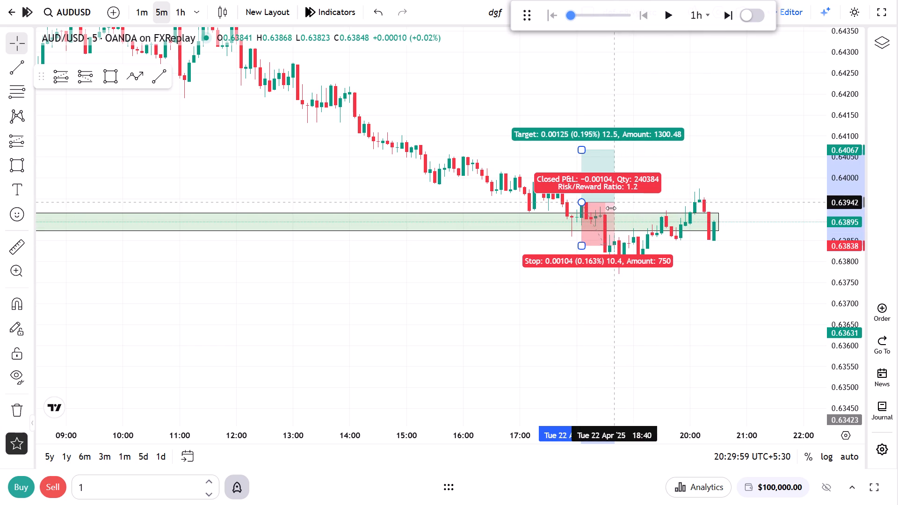
{"action": "left_click_drag", "start_coordinate": [611, 208], "coordinate": [610, 210]}
{"action": "left_click", "coordinate": [694, 165]}
On the 1-hour chart, start the replay and run it forward to about 04:30 on 23 April.
{"action": "left_click", "coordinate": [183, 23]}
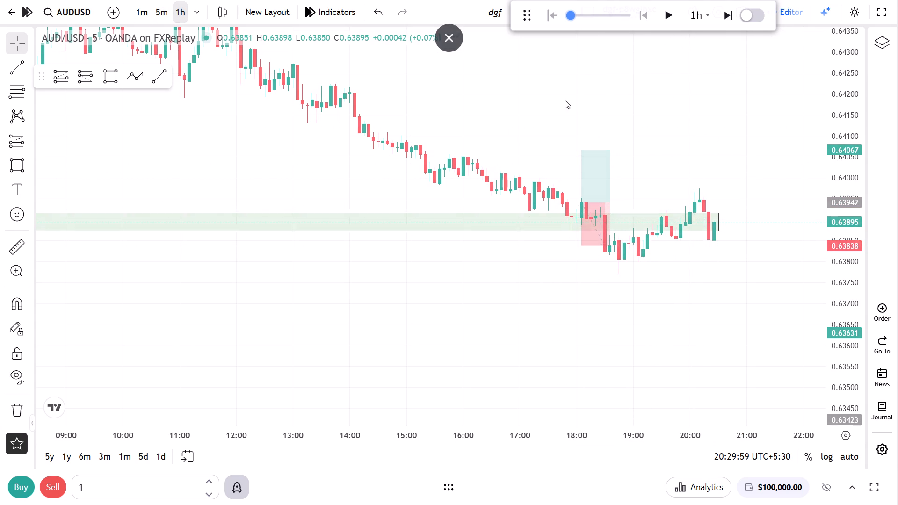
{"action": "left_click_drag", "start_coordinate": [852, 158], "coordinate": [830, 218]}
{"action": "left_click", "coordinate": [794, 205]}
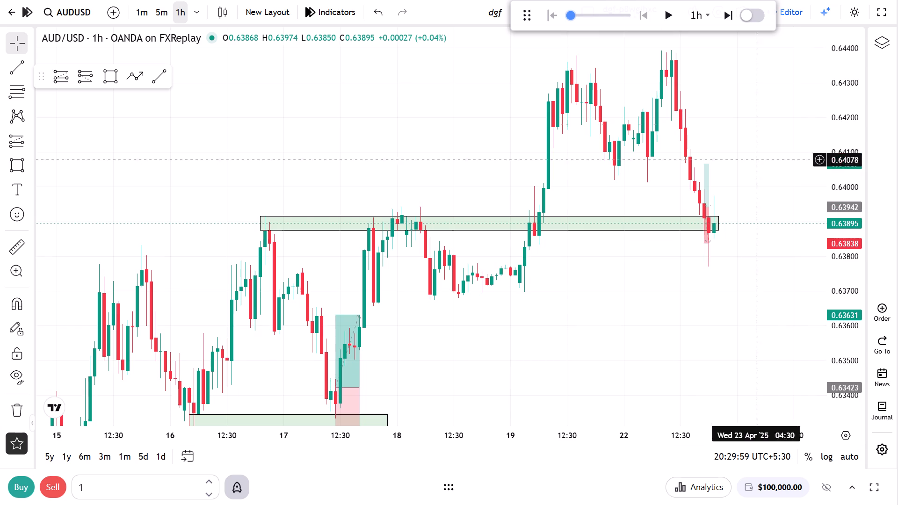
{"action": "left_click", "coordinate": [677, 14]}
{"action": "left_click_drag", "start_coordinate": [792, 160], "coordinate": [729, 101]}
{"action": "left_click_drag", "start_coordinate": [762, 243], "coordinate": [764, 263]}
{"action": "left_click_drag", "start_coordinate": [754, 191], "coordinate": [756, 254]}
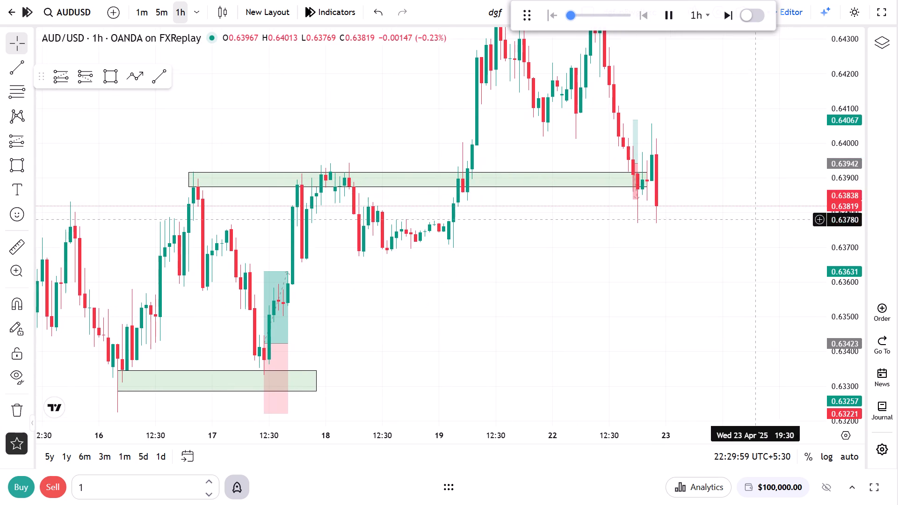
{"action": "left_click_drag", "start_coordinate": [756, 254], "coordinate": [757, 257]}
{"action": "scroll", "coordinate": [709, 286], "scroll_direction": "down", "scroll_amount": 5}
{"action": "left_click_drag", "start_coordinate": [717, 297], "coordinate": [720, 197]}
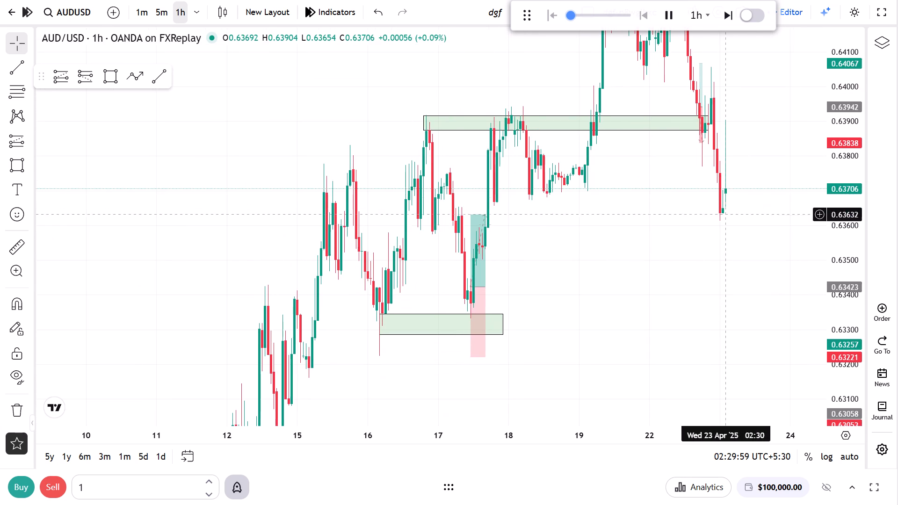
{"action": "left_click_drag", "start_coordinate": [841, 171], "coordinate": [844, 272]}
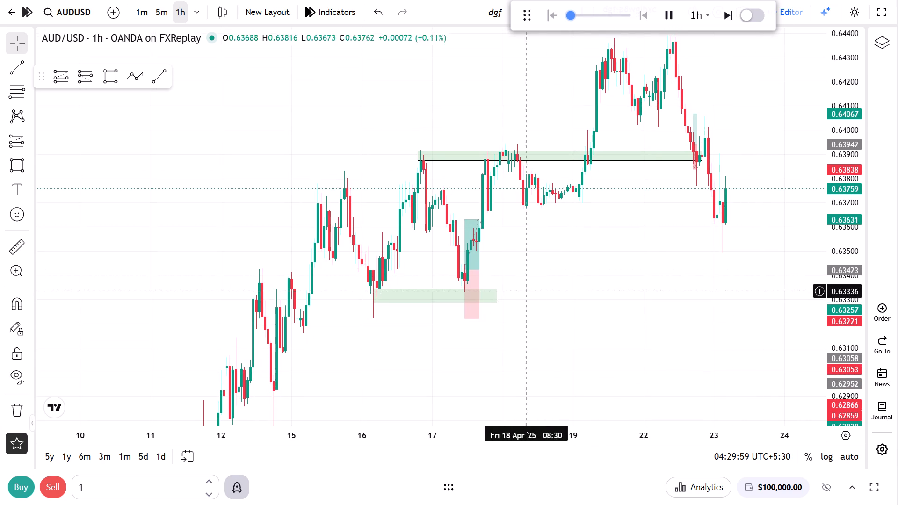
Extend and shift the lower green zone so it spans about 16 April 18:00 to 24 April 16:30, at about 0.63315 to 0.63370.
{"action": "left_click_drag", "start_coordinate": [495, 297], "coordinate": [785, 307]}
{"action": "left_click_drag", "start_coordinate": [672, 289], "coordinate": [710, 281]}
Let the replay run forward to about 16:30 on 24 April and pause it.
{"action": "left_click_drag", "start_coordinate": [726, 241], "coordinate": [627, 262]}
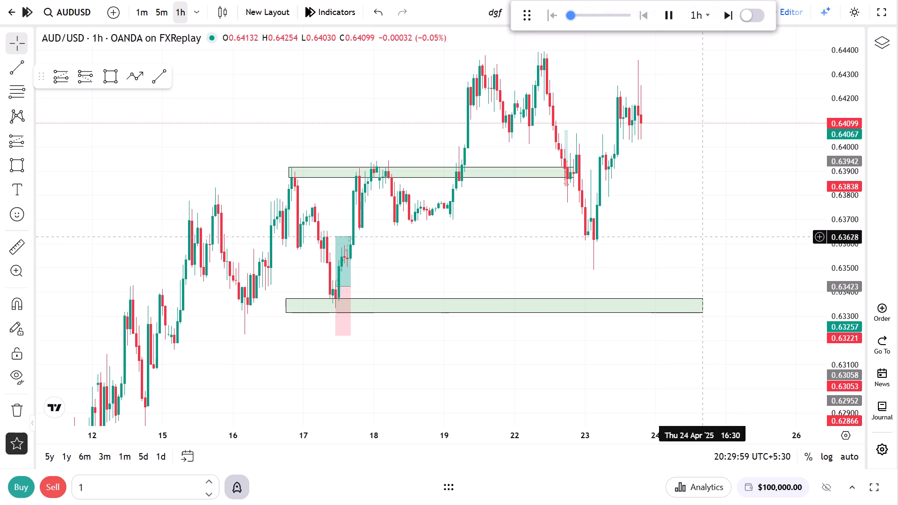
{"action": "left_click_drag", "start_coordinate": [669, 151], "coordinate": [687, 200]}
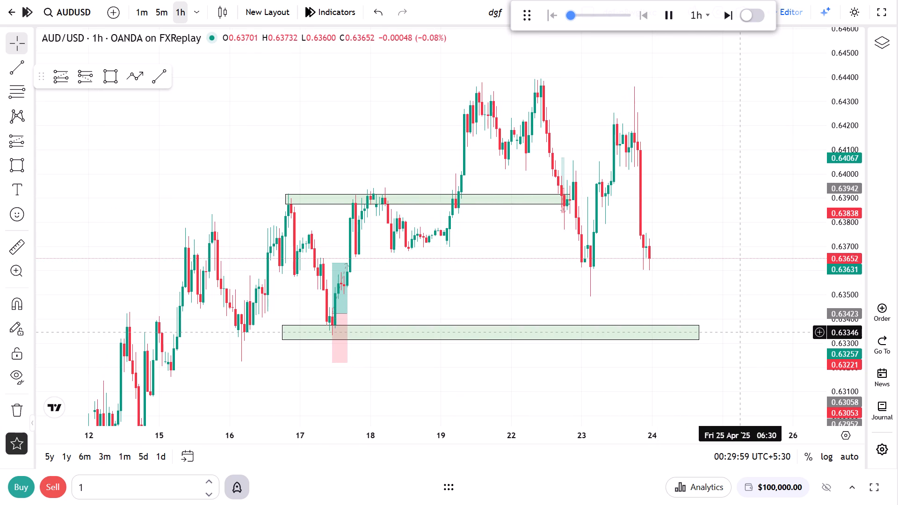
{"action": "scroll", "coordinate": [737, 330], "scroll_direction": "down", "scroll_amount": 1}
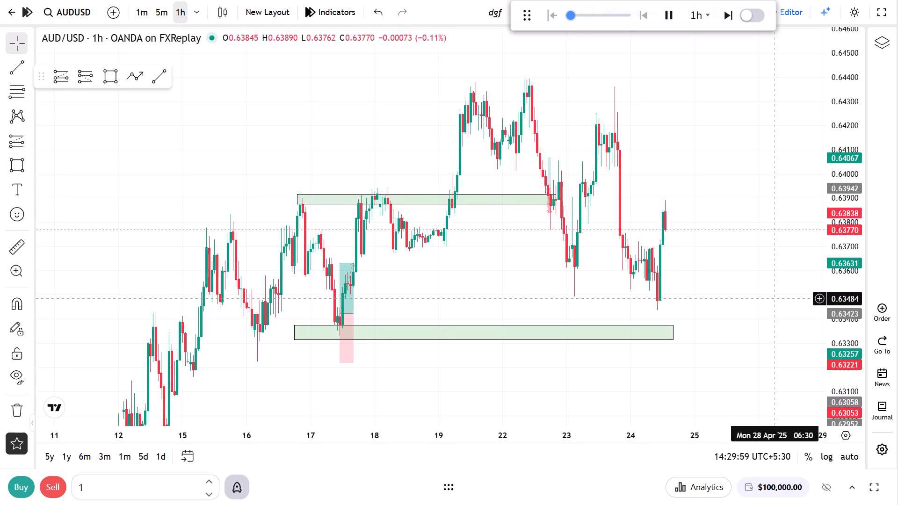
{"action": "left_click", "coordinate": [672, 8]}
Draw a zigzag path along the price swings from the 21 April high at about 0.64377 to the 24 April low at about 0.63442.
{"action": "left_click", "coordinate": [130, 67]}
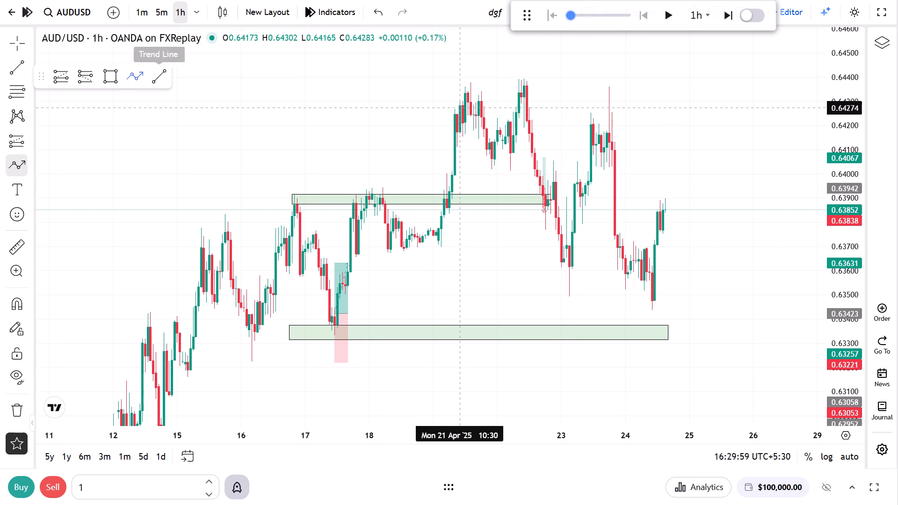
{"action": "left_click", "coordinate": [471, 83]}
{"action": "left_click", "coordinate": [497, 167]}
{"action": "left_click", "coordinate": [530, 88]}
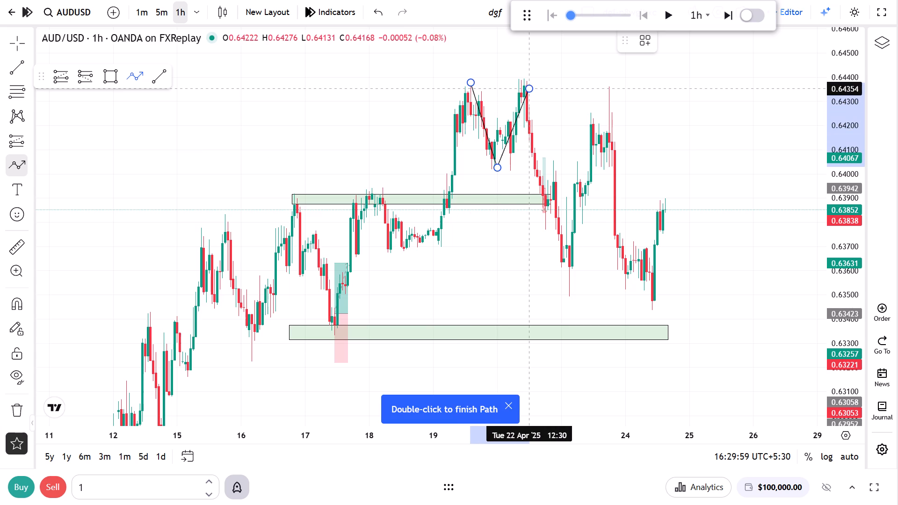
{"action": "left_click", "coordinate": [566, 281]}
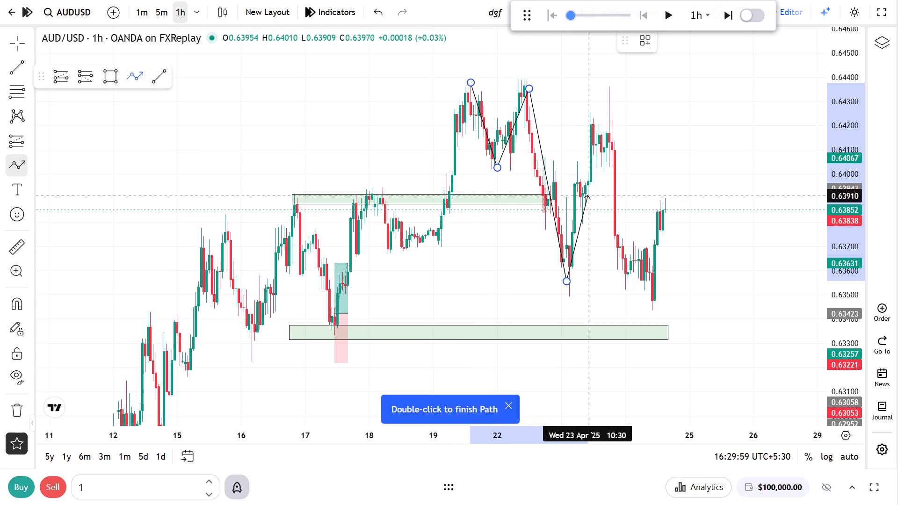
{"action": "left_click", "coordinate": [593, 113]}
{"action": "left_click", "coordinate": [654, 309]}
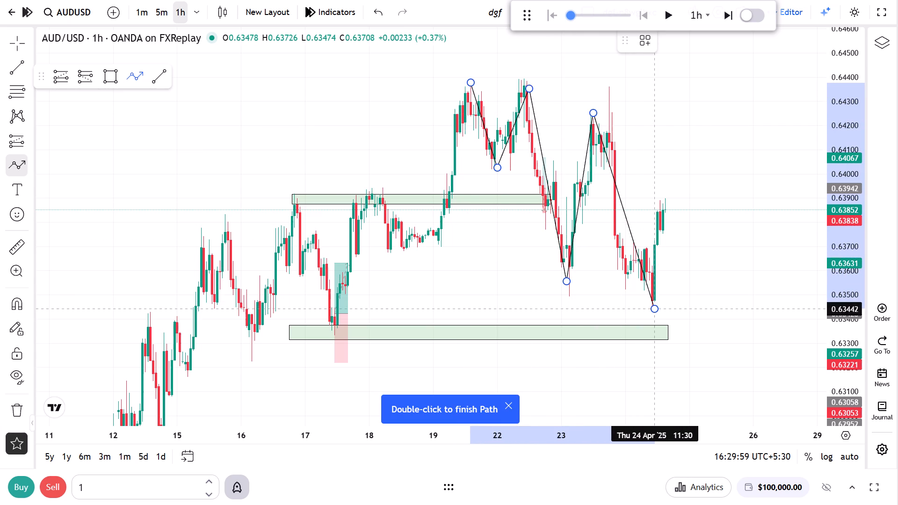
{"action": "right_click", "coordinate": [702, 221]}
{"action": "left_click", "coordinate": [687, 169]}
Resume the replay, run it forward to about 11:30 on 25 April and pause it.
{"action": "left_click", "coordinate": [666, 21]}
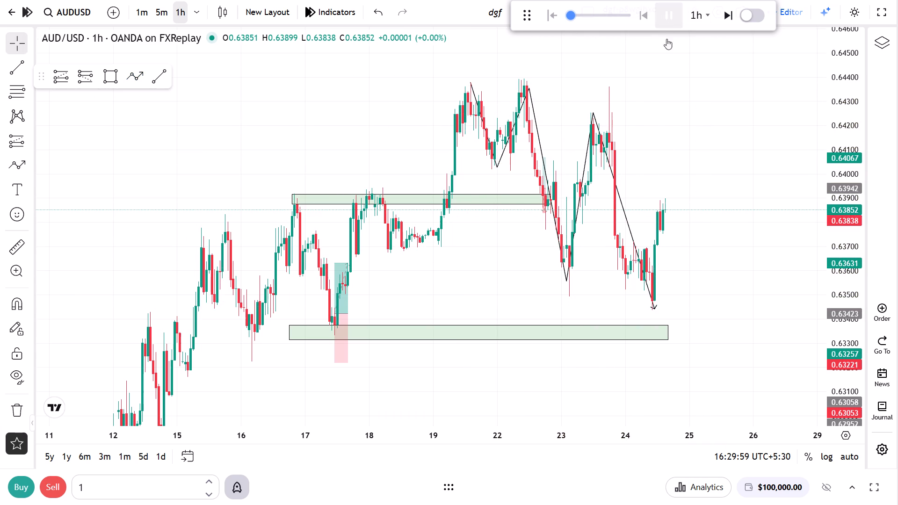
{"action": "scroll", "coordinate": [680, 183], "scroll_direction": "up", "scroll_amount": 4}
{"action": "left_click_drag", "start_coordinate": [672, 196], "coordinate": [659, 144]}
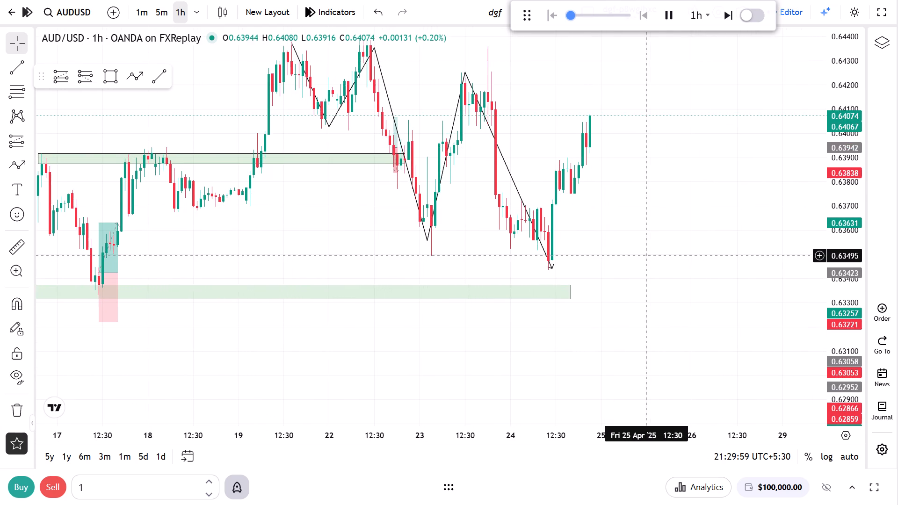
{"action": "left_click_drag", "start_coordinate": [612, 144], "coordinate": [663, 201]}
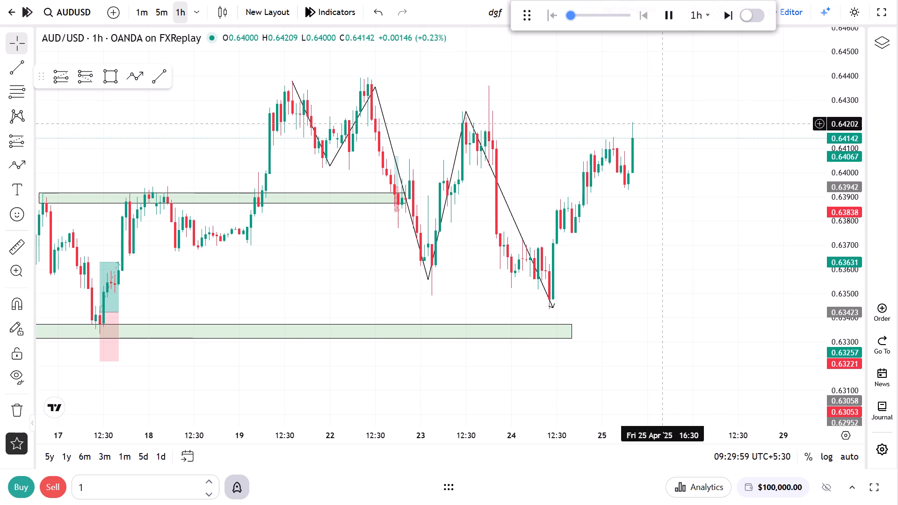
{"action": "left_click", "coordinate": [679, 14]}
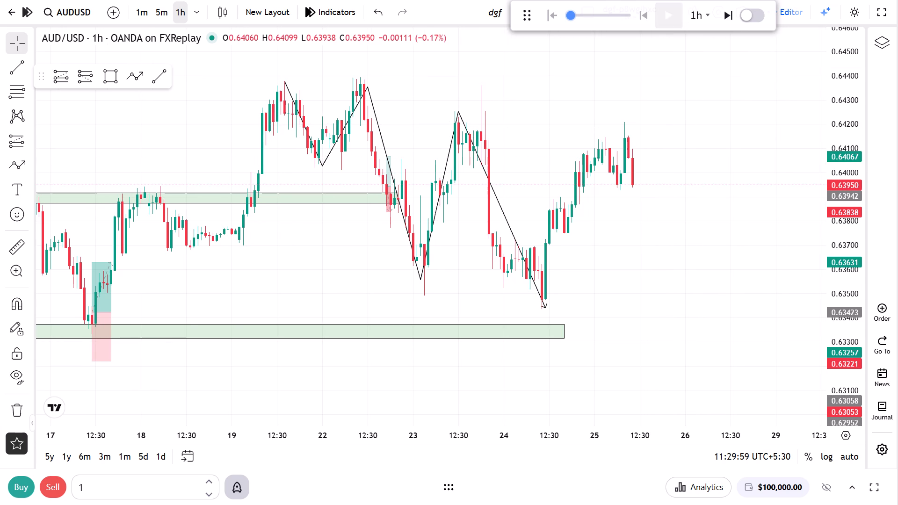
Draw a green zone from 23 April 10:30 to about 25 April 18:30, at about 0.64202 to 0.64246.
{"action": "left_click", "coordinate": [118, 77]}
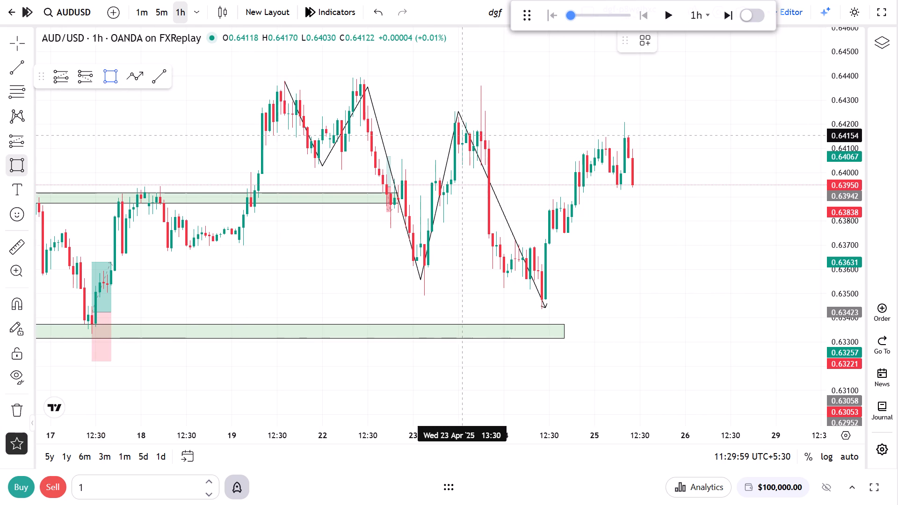
{"action": "left_click", "coordinate": [452, 123]}
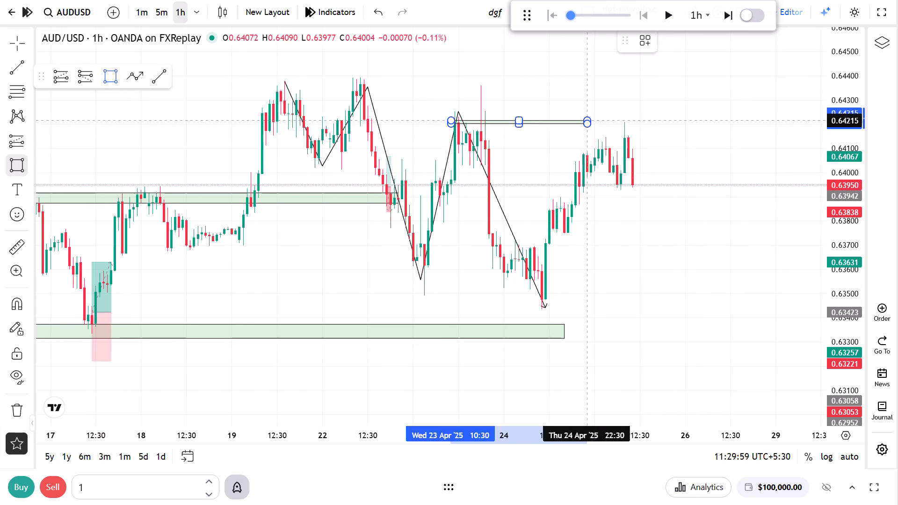
{"action": "left_click", "coordinate": [665, 113]}
{"action": "left_click", "coordinate": [651, 147]}
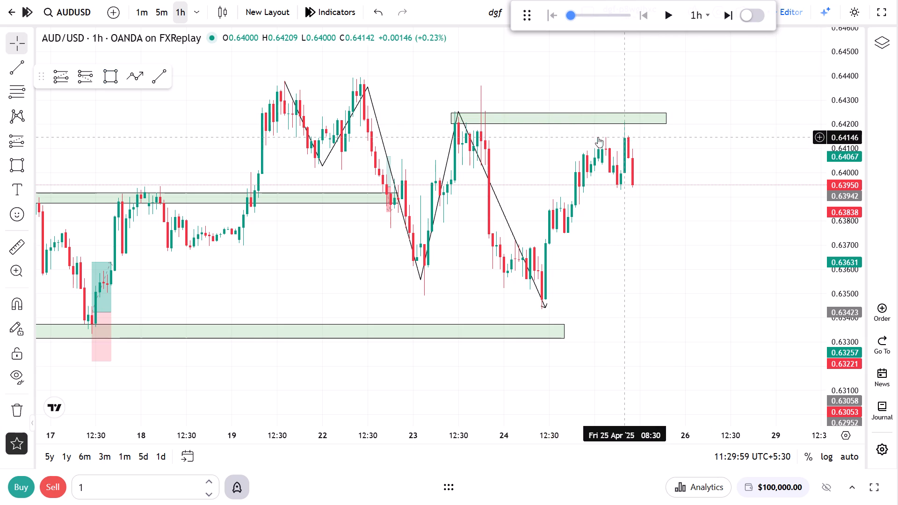
Place a short position at 08:30 on 25 April with entry at 0.64202 and stop at about 0.64404.
{"action": "left_click", "coordinate": [90, 80]}
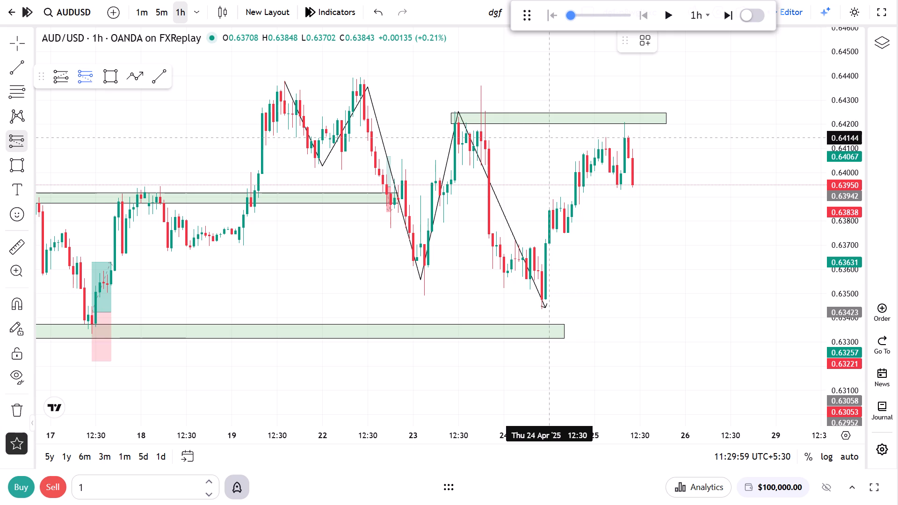
{"action": "left_click", "coordinate": [624, 124]}
{"action": "left_click_drag", "start_coordinate": [626, 69], "coordinate": [624, 76]}
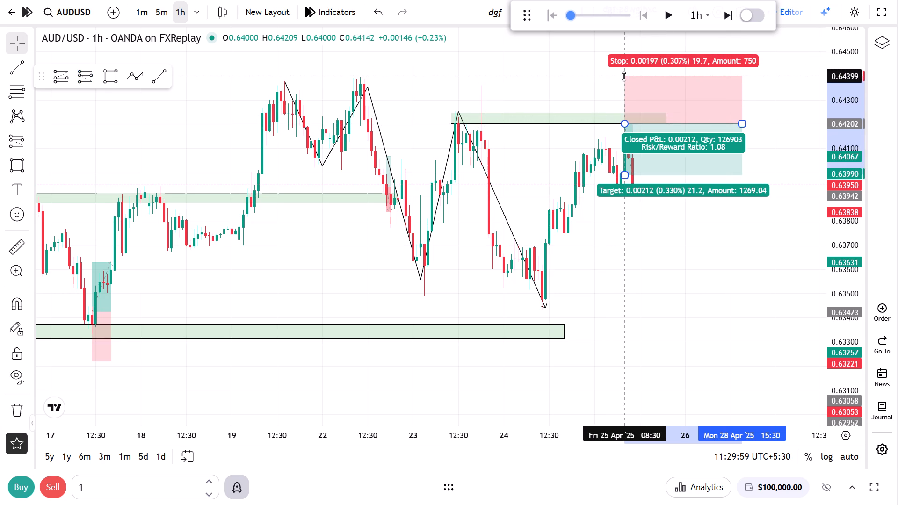
{"action": "left_click_drag", "start_coordinate": [624, 76], "coordinate": [624, 77]}
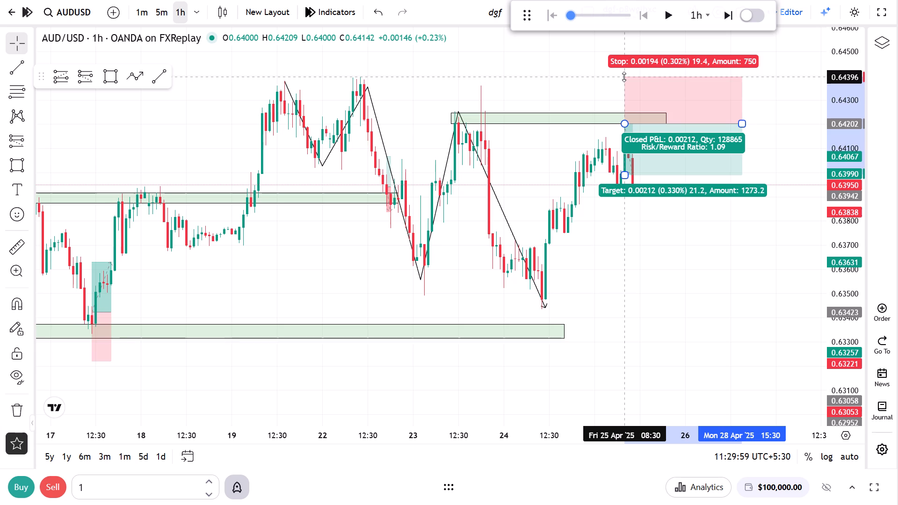
{"action": "left_click_drag", "start_coordinate": [624, 77], "coordinate": [624, 75]}
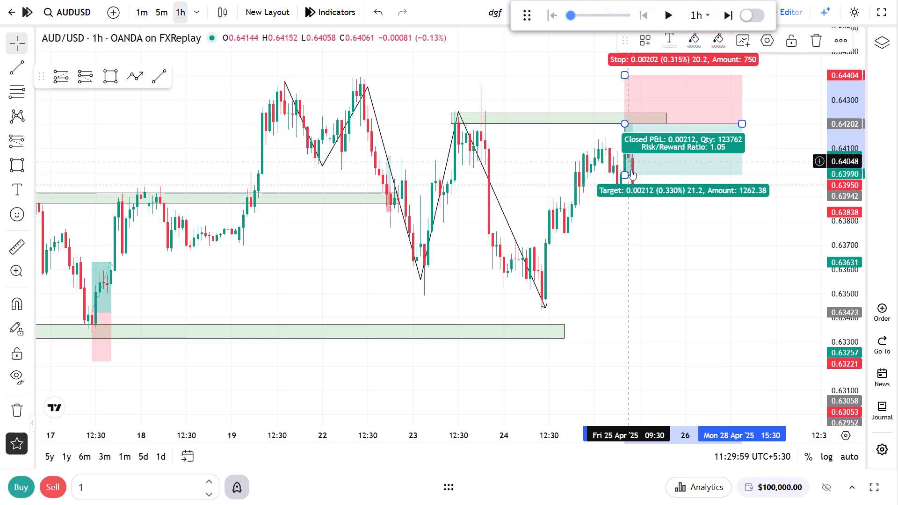
Shorten the short position so that it ends at about 11:30 on 25 April.
{"action": "left_click_drag", "start_coordinate": [744, 123], "coordinate": [678, 129]}
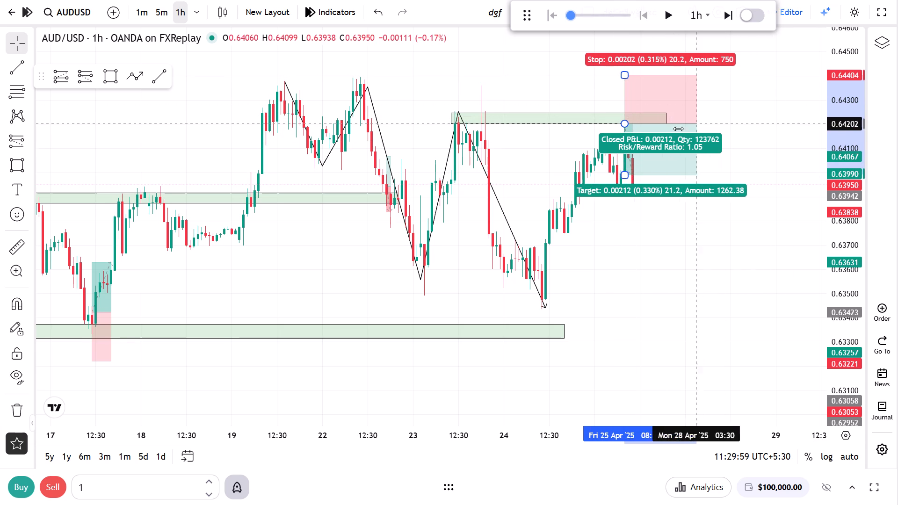
{"action": "left_click_drag", "start_coordinate": [678, 129], "coordinate": [637, 126]}
{"action": "left_click", "coordinate": [736, 146]}
Resume the replay, run it to the end of the simulation at about 00:30 on 1 May, and stay on the chart.
{"action": "left_click_drag", "start_coordinate": [753, 139], "coordinate": [755, 142]}
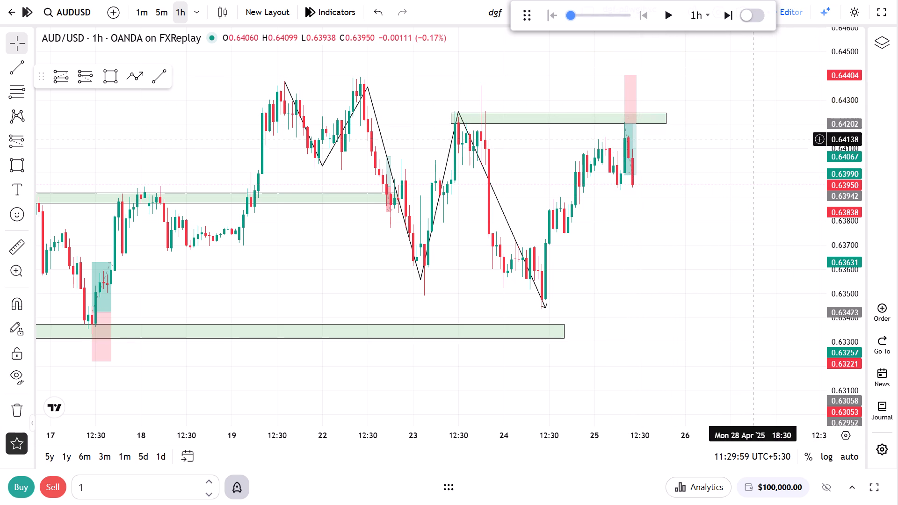
{"action": "left_click_drag", "start_coordinate": [755, 142], "coordinate": [757, 161]}
{"action": "left_click", "coordinate": [671, 12]}
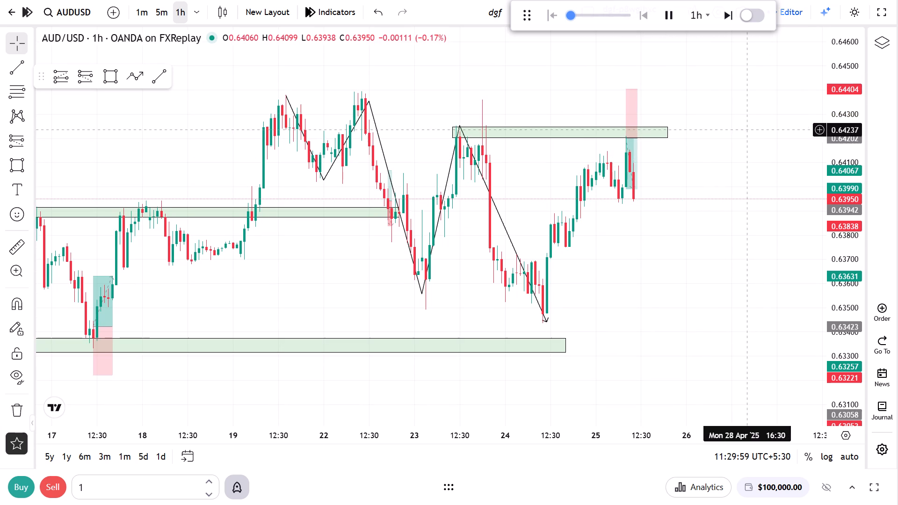
{"action": "left_click_drag", "start_coordinate": [746, 140], "coordinate": [742, 173]}
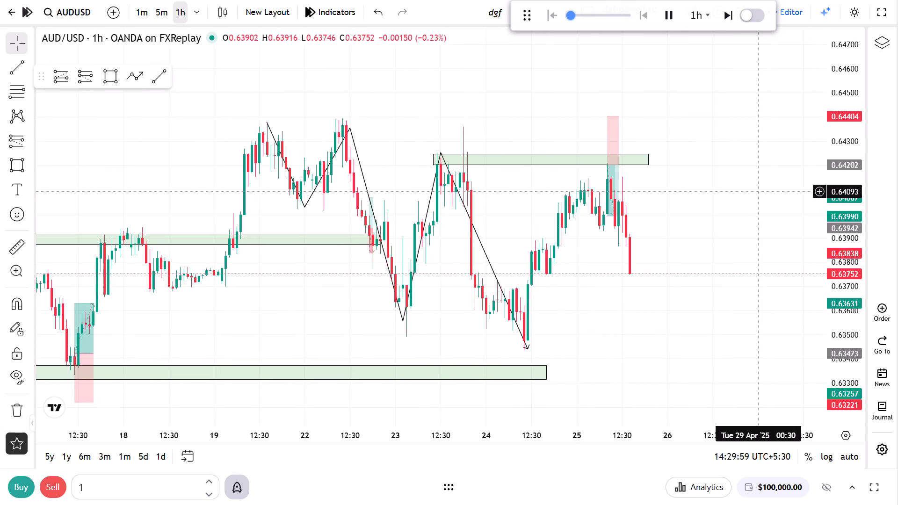
{"action": "left_click_drag", "start_coordinate": [720, 206], "coordinate": [751, 147]}
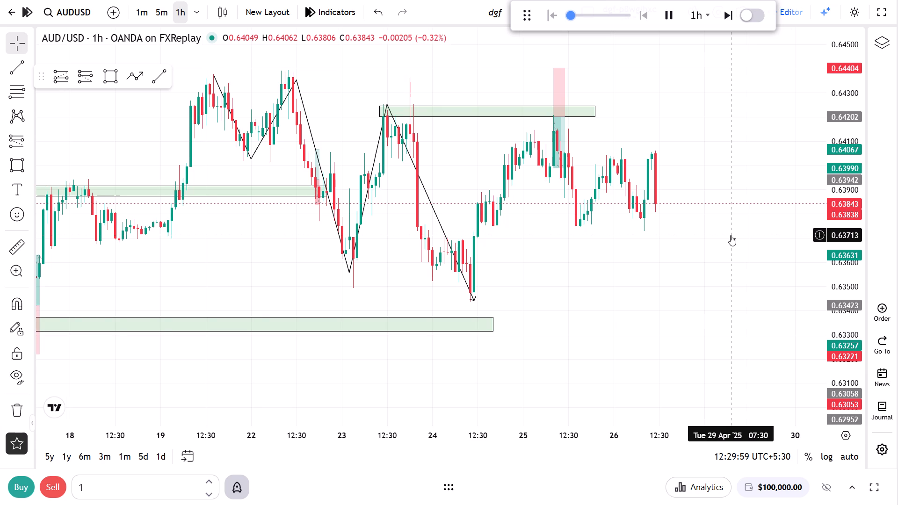
{"action": "left_click_drag", "start_coordinate": [722, 232], "coordinate": [729, 262]}
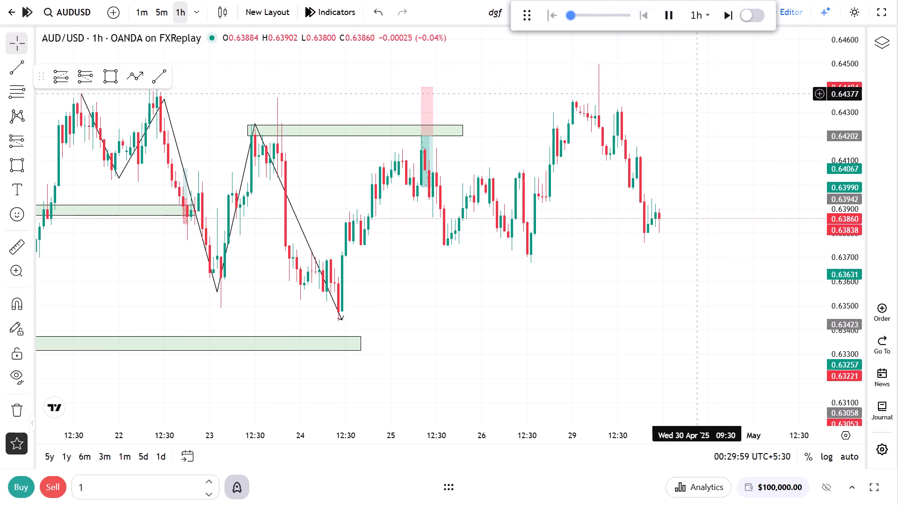
{"action": "left_click_drag", "start_coordinate": [695, 94], "coordinate": [754, 118]}
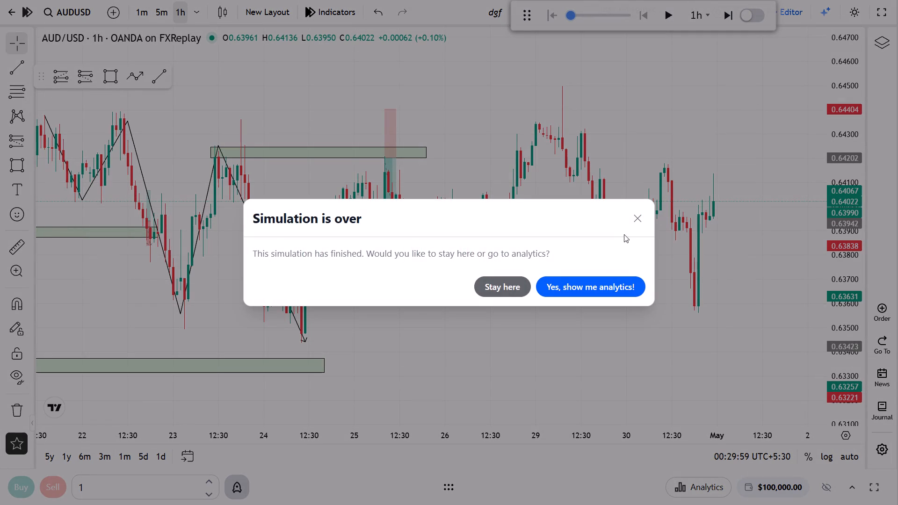
{"action": "left_click", "coordinate": [635, 222]}
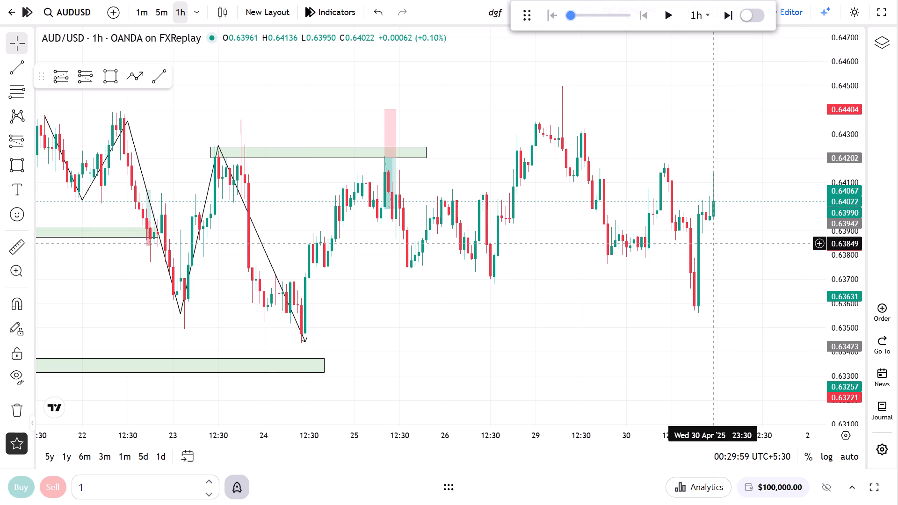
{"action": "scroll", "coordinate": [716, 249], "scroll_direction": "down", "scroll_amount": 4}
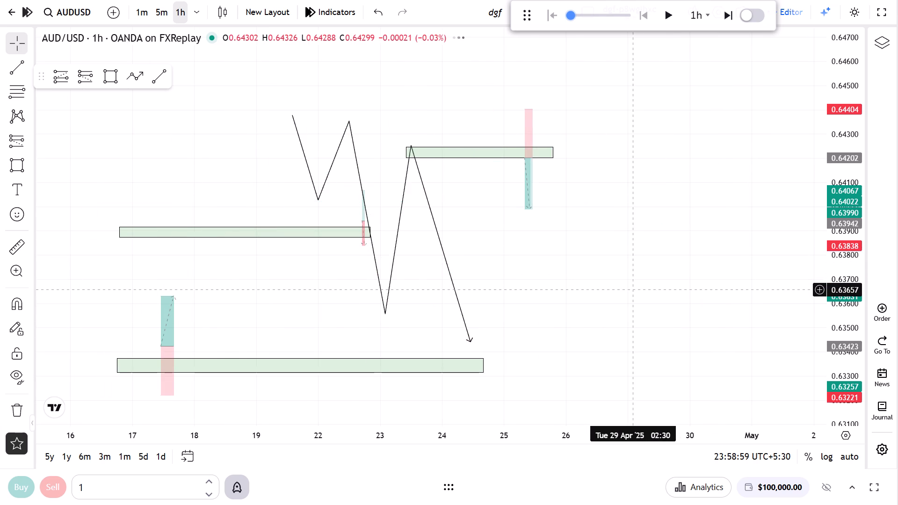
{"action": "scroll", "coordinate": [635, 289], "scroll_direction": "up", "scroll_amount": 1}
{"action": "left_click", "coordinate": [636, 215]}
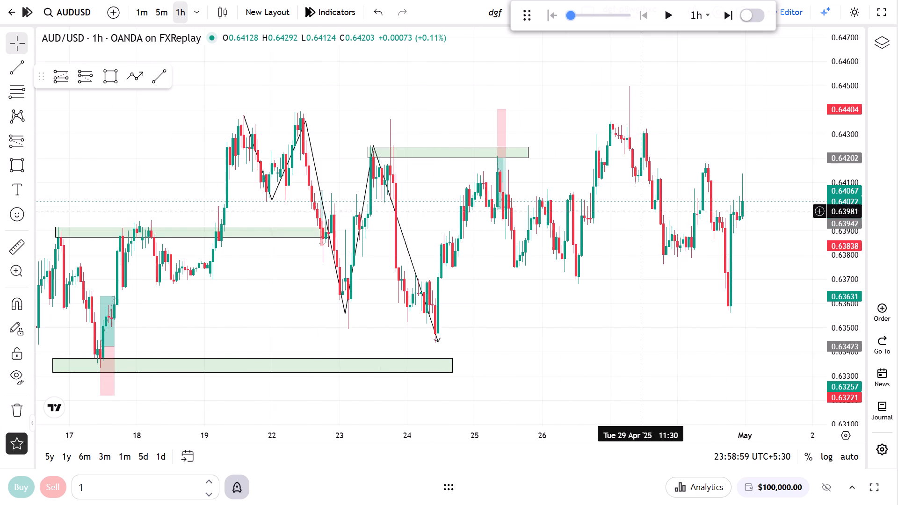